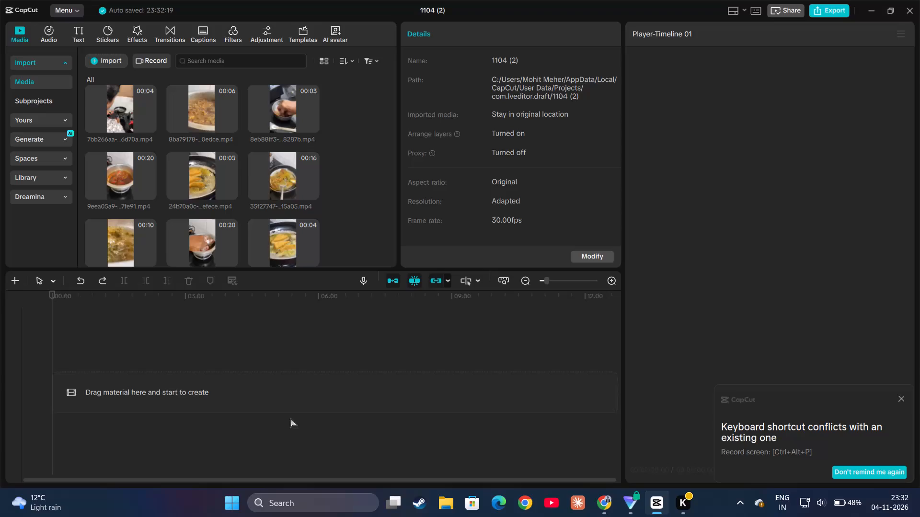
# Dismiss the keyboard shortcut conflict notification covering the preview.
pyautogui.click(126, 100)
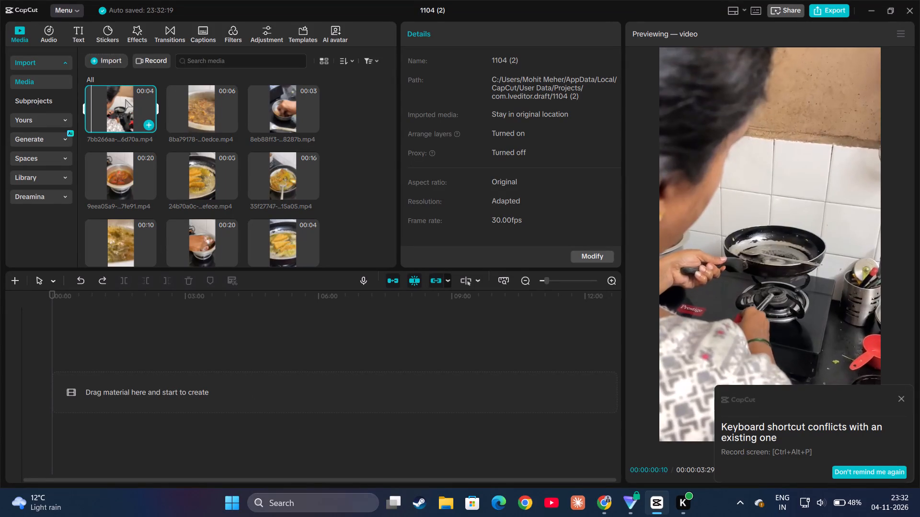
pyautogui.click(897, 399)
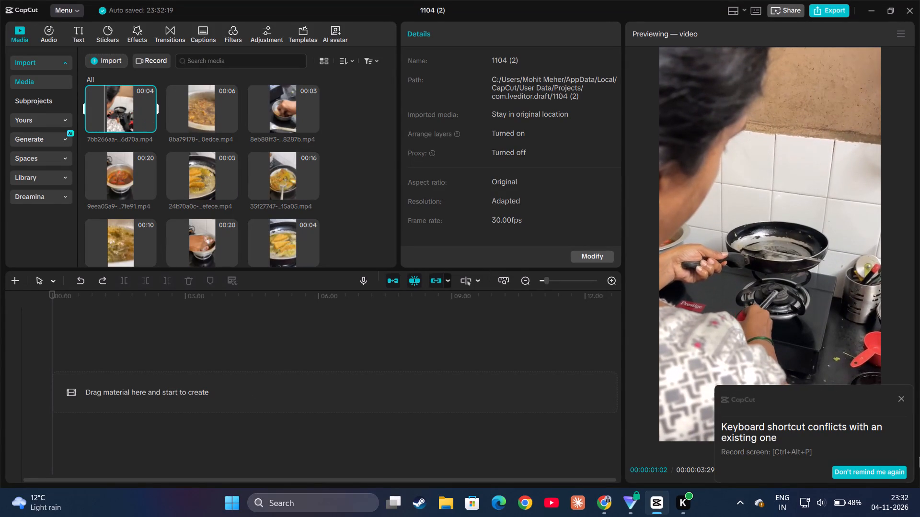
pyautogui.click(903, 399)
# Preview the imported cooking clips in the media library to choose an opening shot.
pyautogui.click(129, 112)
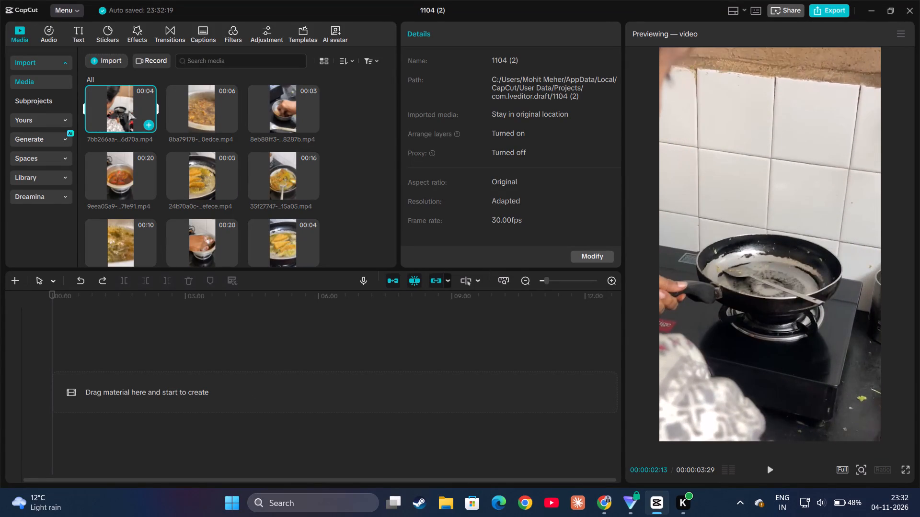
pyautogui.click(129, 112)
pyautogui.click(177, 108)
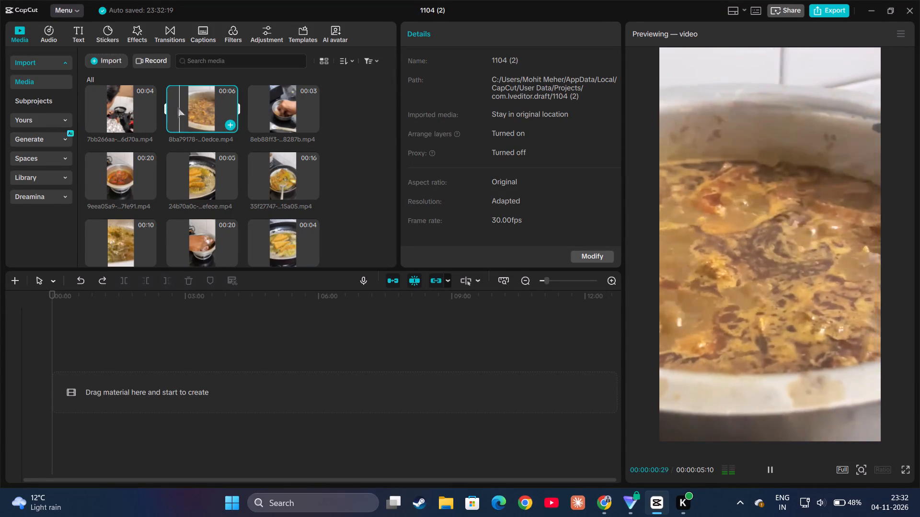
pyautogui.click(128, 116)
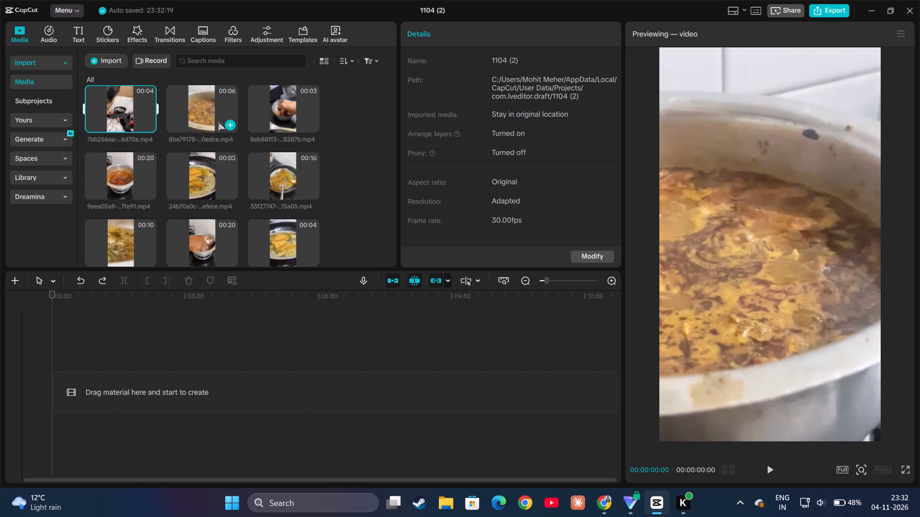
pyautogui.click(115, 112)
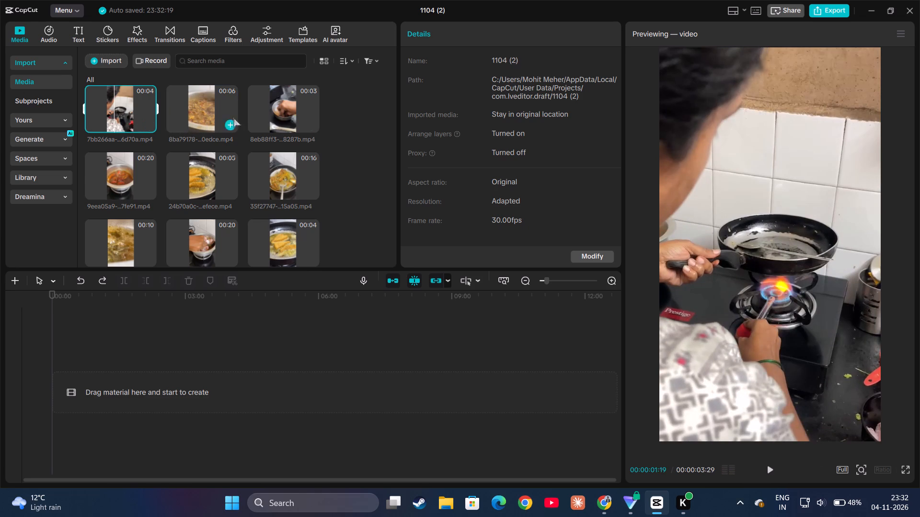
pyautogui.click(270, 117)
pyautogui.scroll(-2, 195, 143)
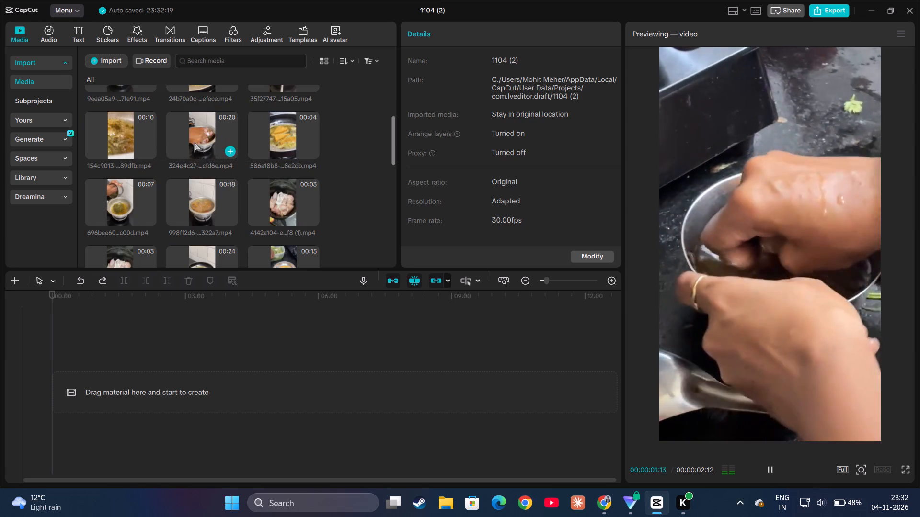
pyautogui.click(194, 143)
pyautogui.scroll(-1, 194, 143)
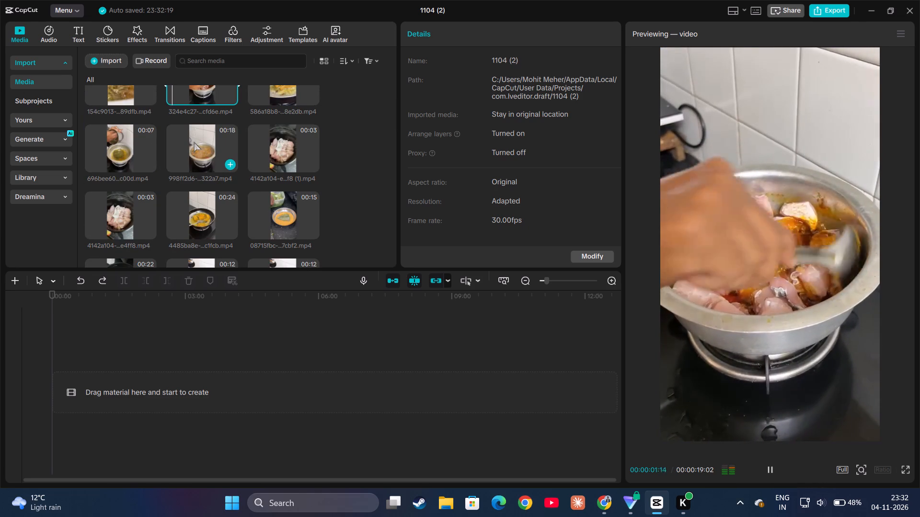
pyautogui.click(213, 156)
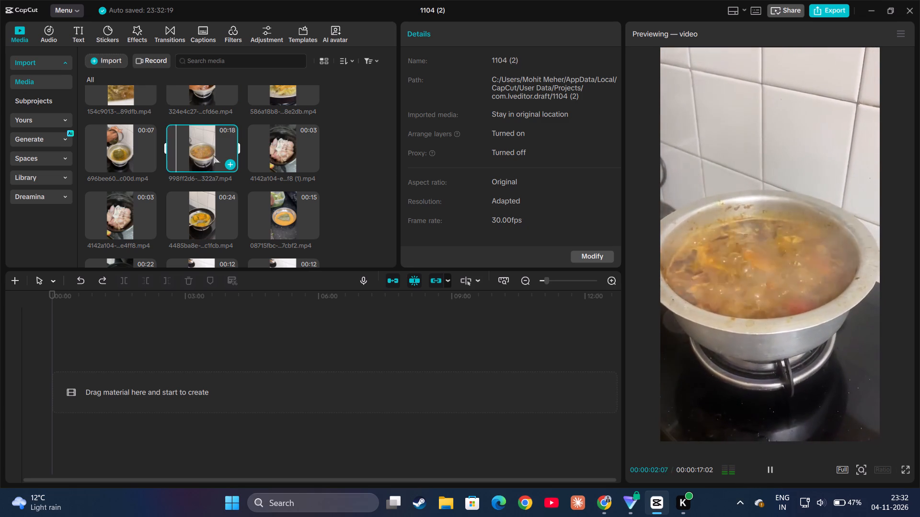
# Add the 3-second raw chicken clip 4142a104…(1).mp4 at the start of the empty timeline.
pyautogui.click(269, 136)
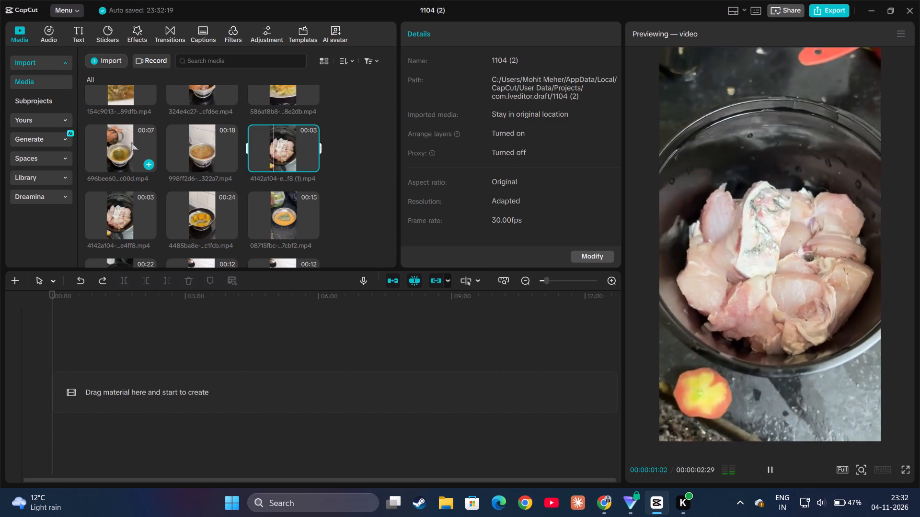
pyautogui.click(124, 143)
pyautogui.click(280, 139)
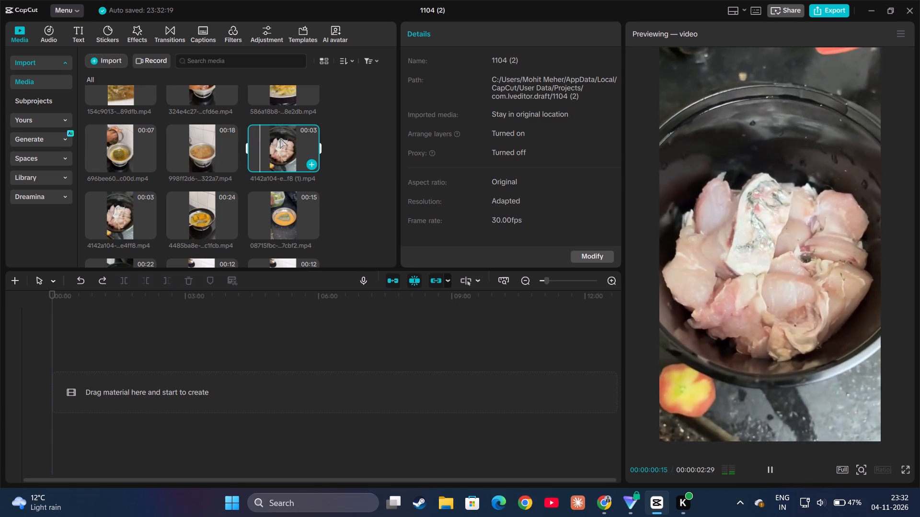
pyautogui.moveTo(280, 139); pyautogui.dragTo(80, 399)
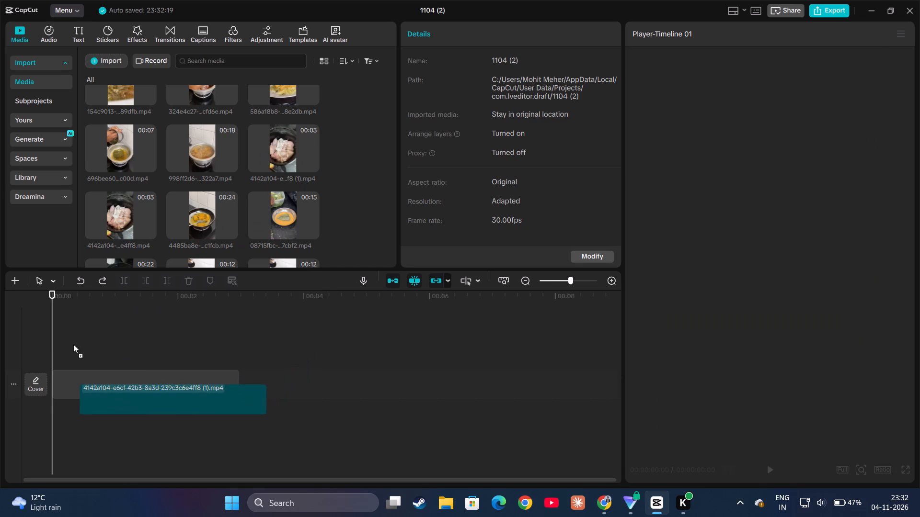
# Preview the remaining cooking clips in the media library to choose the shot that follows the raw chicken.
pyautogui.click(102, 223)
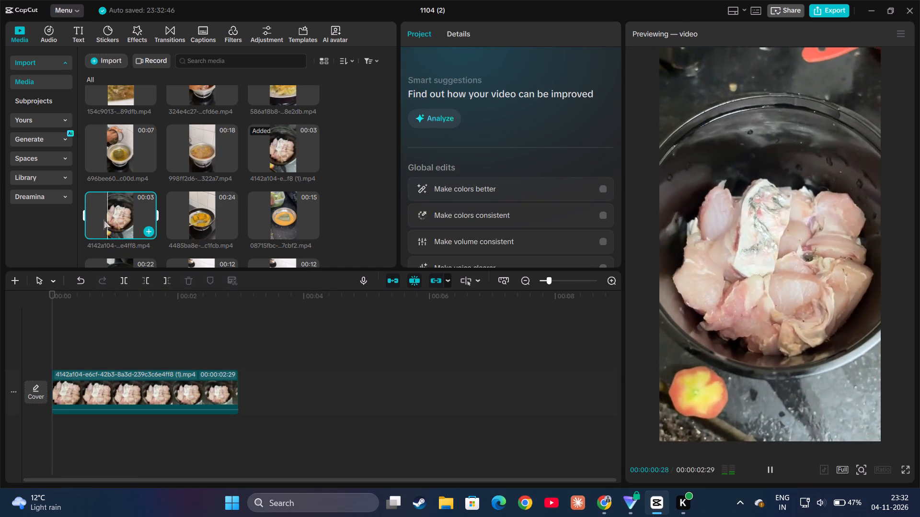
pyautogui.click(195, 213)
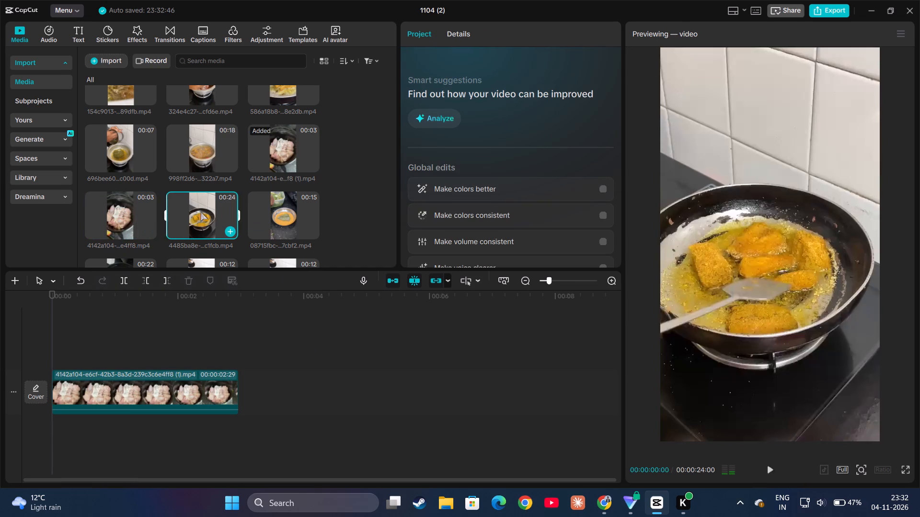
pyautogui.scroll(-1, 291, 191)
pyautogui.click(280, 159)
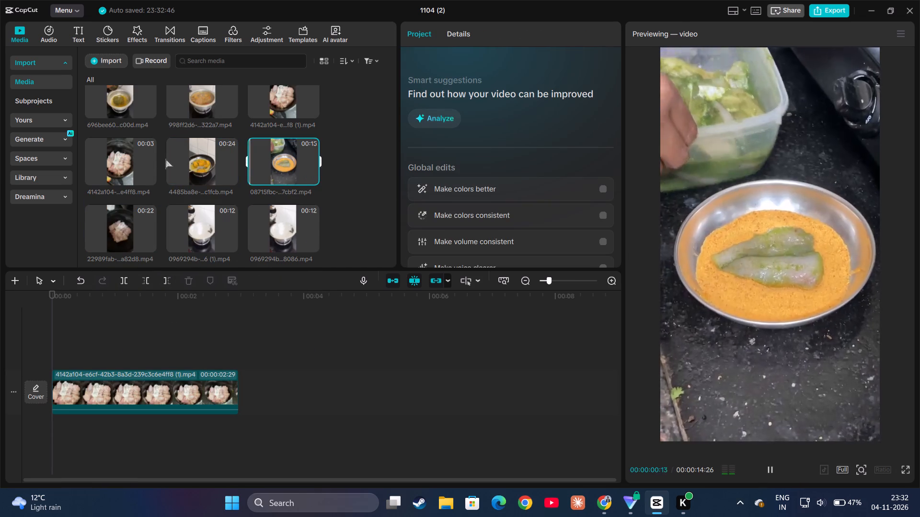
pyautogui.scroll(-1, 166, 159)
pyautogui.click(125, 173)
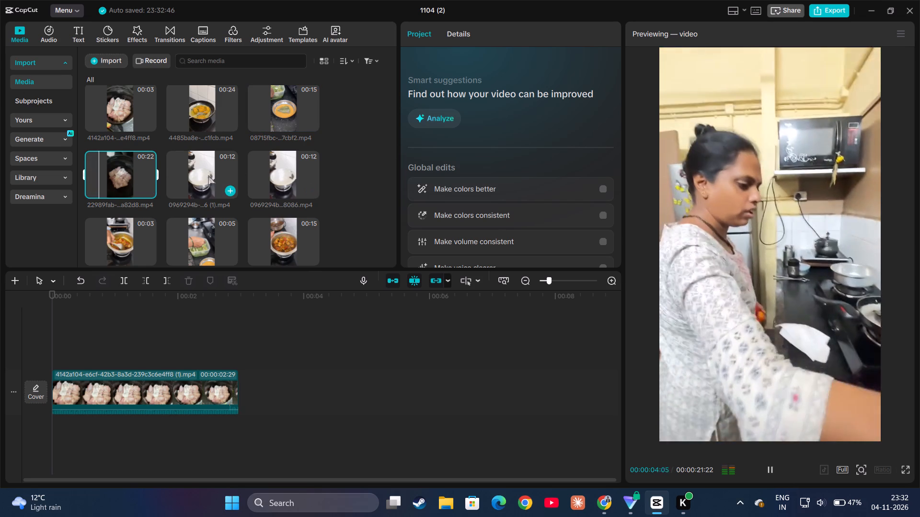
pyautogui.click(187, 176)
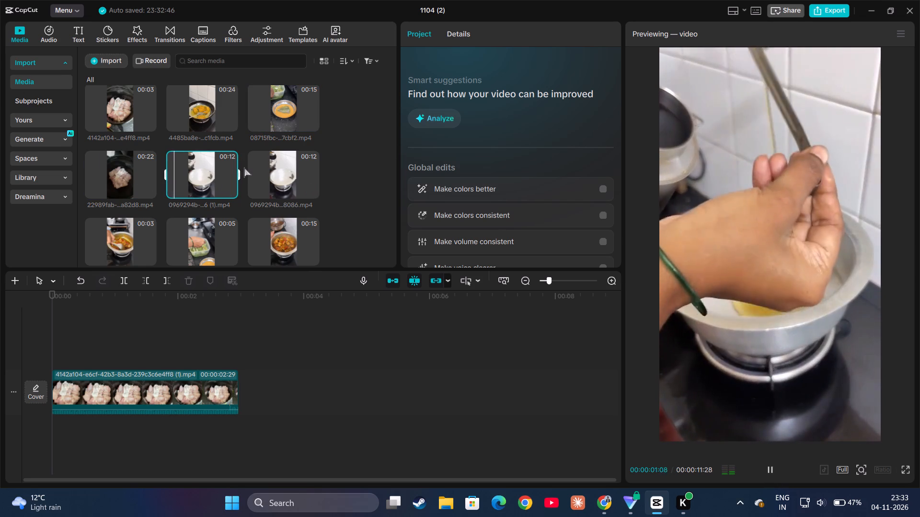
pyautogui.click(283, 168)
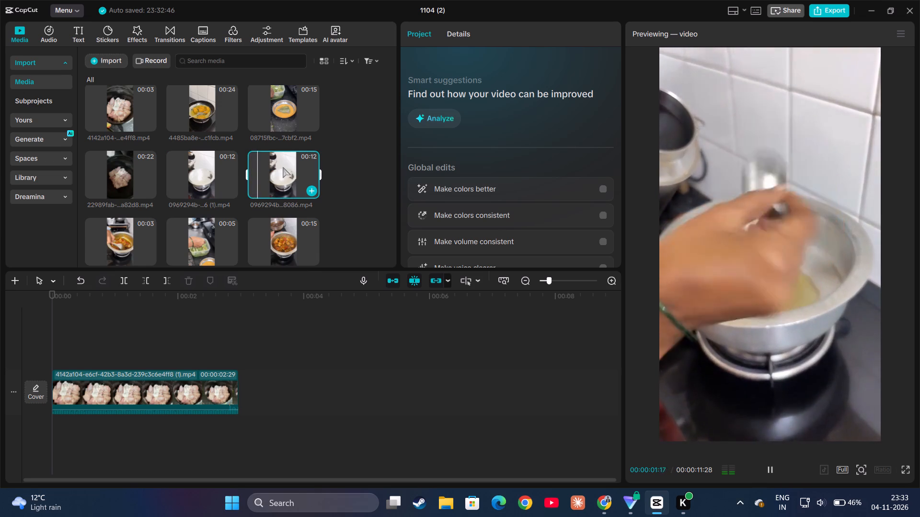
pyautogui.click(125, 232)
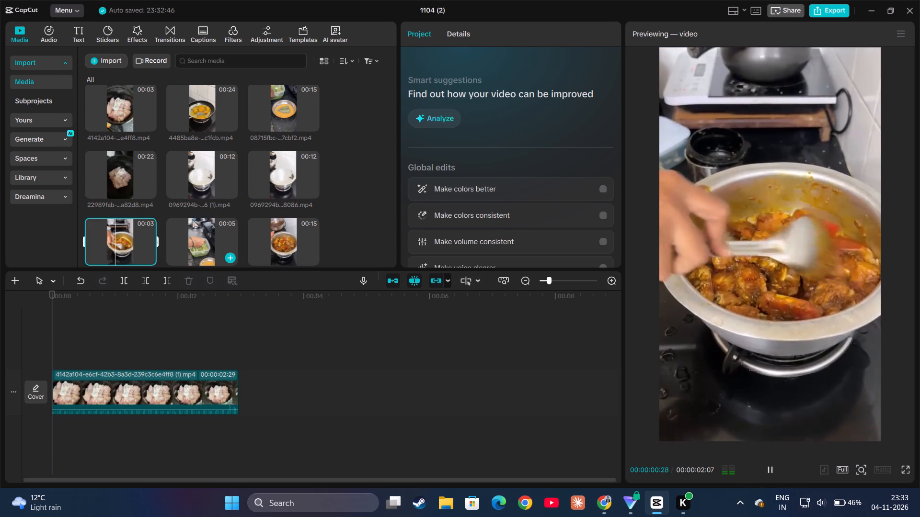
pyautogui.click(192, 220)
pyautogui.scroll(-1, 216, 168)
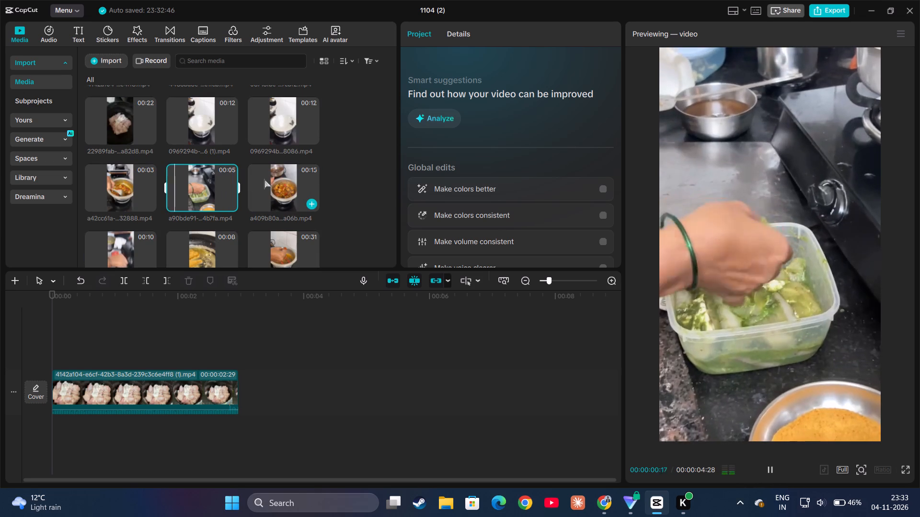
pyautogui.click(264, 180)
pyautogui.scroll(-3, 170, 166)
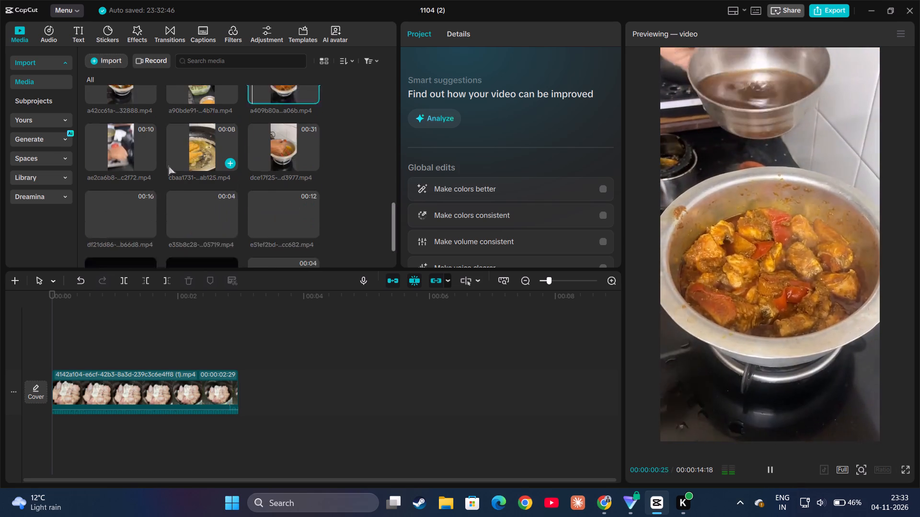
pyautogui.scroll(-5, 169, 166)
pyautogui.click(274, 214)
# Add the 8-second stove-lighting clip eb822142…(1).mp4 directly after the raw chicken clip on the main track.
pyautogui.click(204, 216)
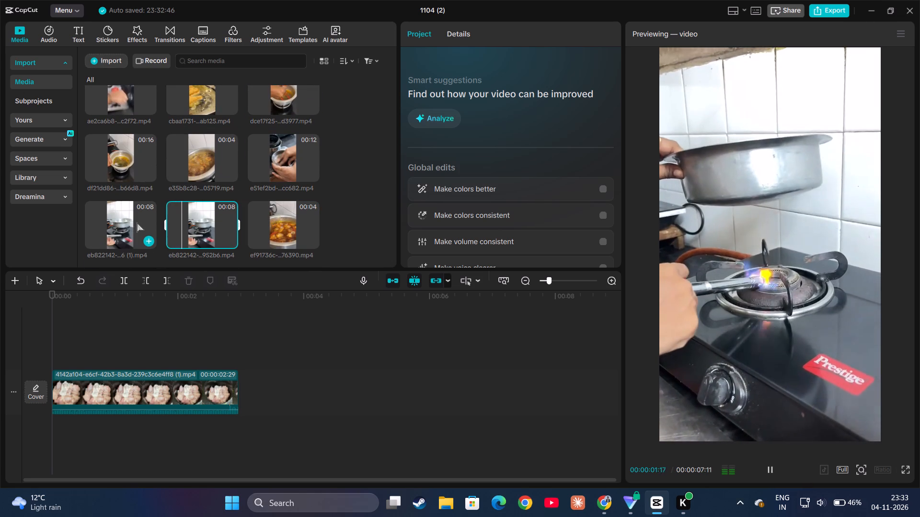
pyautogui.click(137, 223)
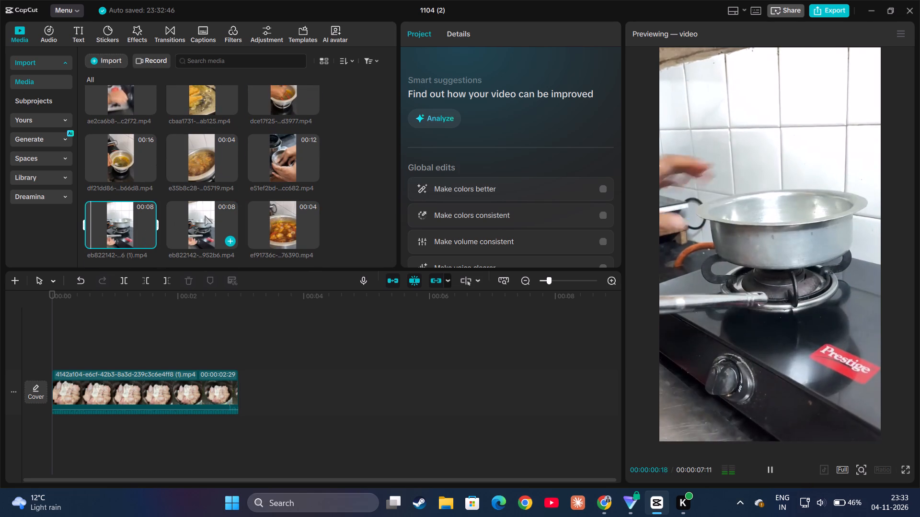
pyautogui.moveTo(114, 219); pyautogui.dragTo(139, 232)
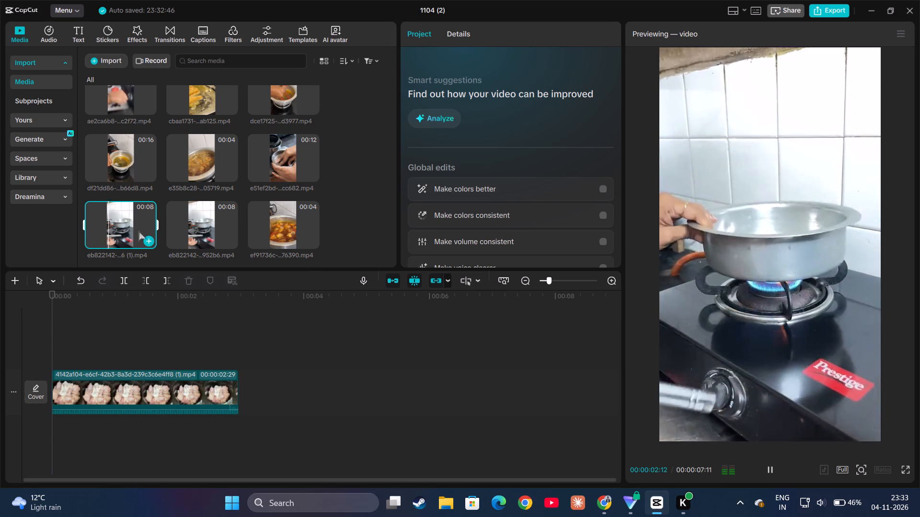
pyautogui.moveTo(139, 232); pyautogui.dragTo(275, 389)
# Find the 12-second oil-in-pot clip 0969294b…(1).mp4 and append it after the stove-lighting clip on the main track.
pyautogui.click(265, 158)
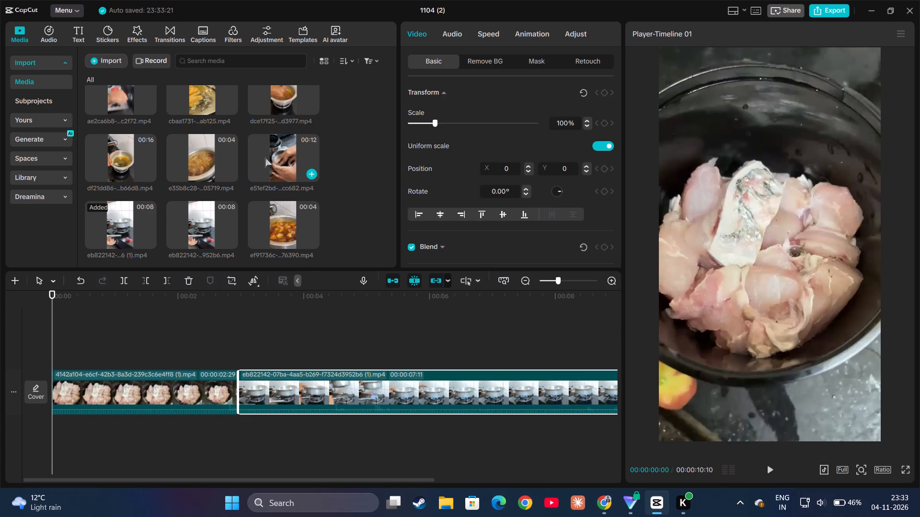
pyautogui.click(205, 155)
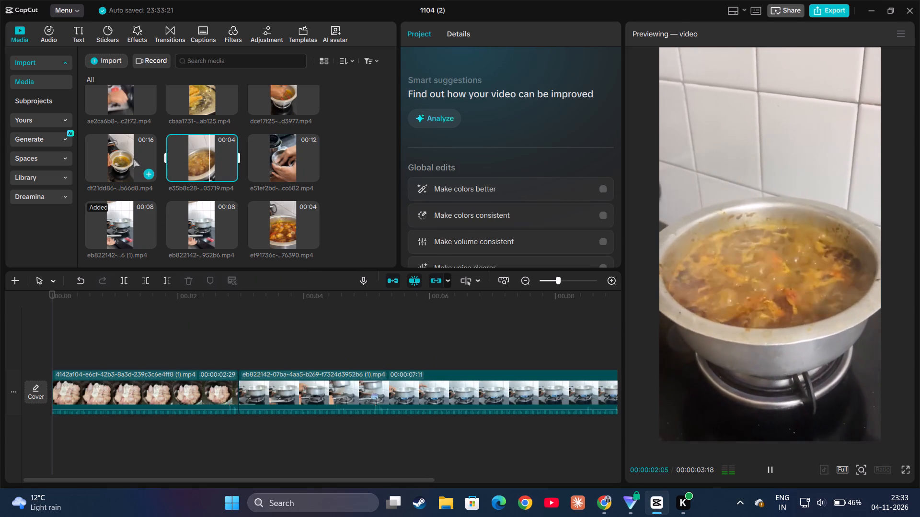
pyautogui.click(133, 159)
pyautogui.scroll(1, 276, 126)
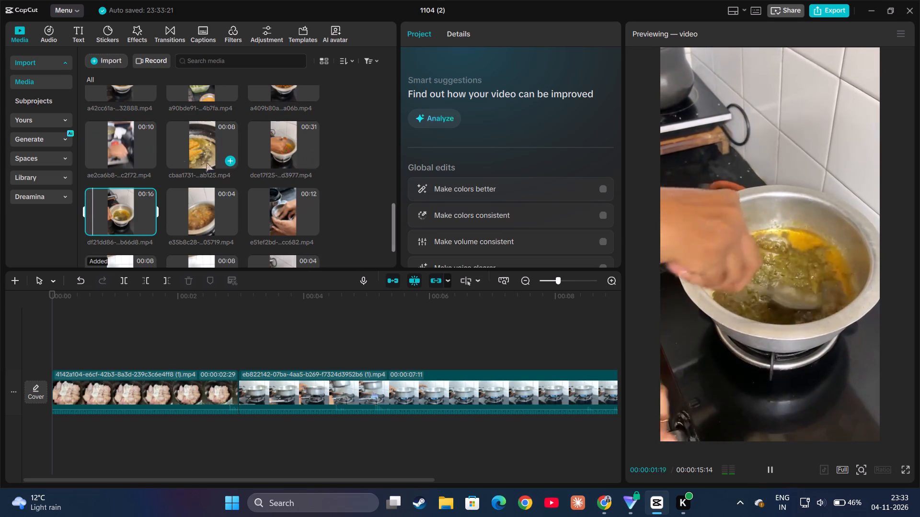
pyautogui.scroll(1, 172, 151)
pyautogui.scroll(2, 195, 189)
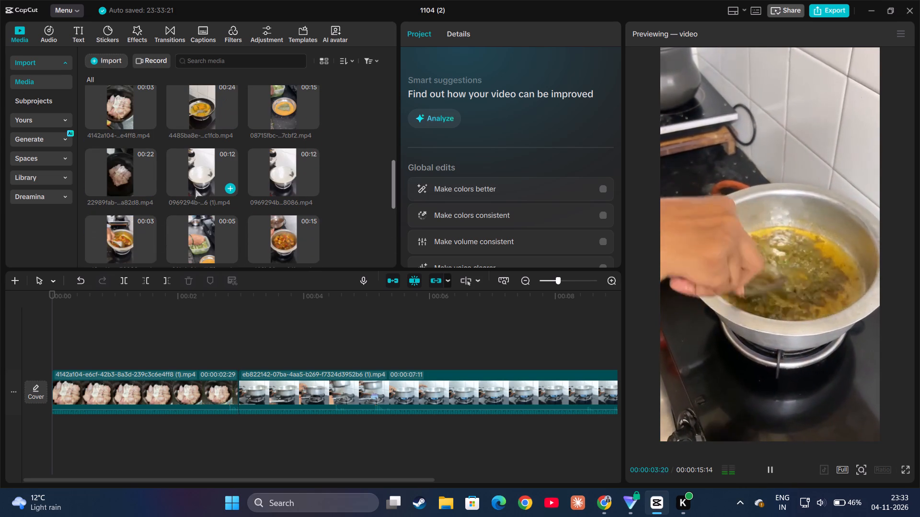
pyautogui.click(203, 151)
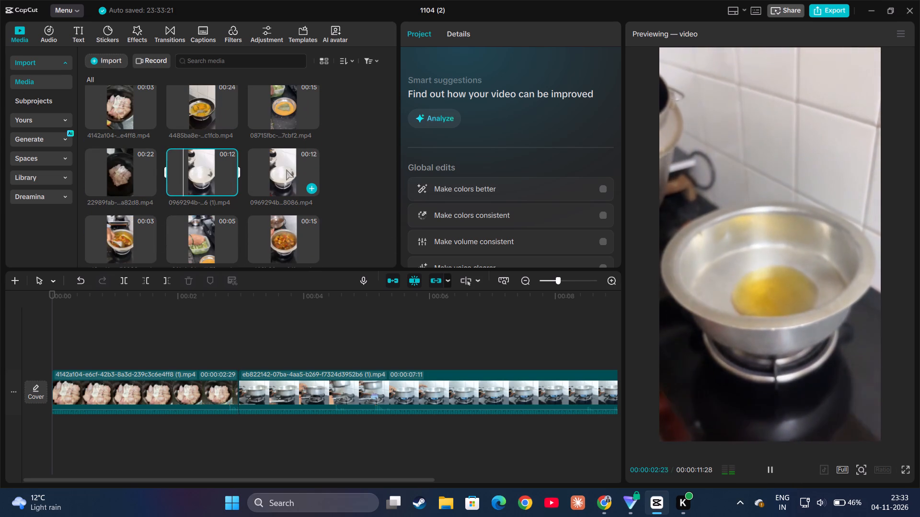
pyautogui.moveTo(187, 169); pyautogui.dragTo(365, 302)
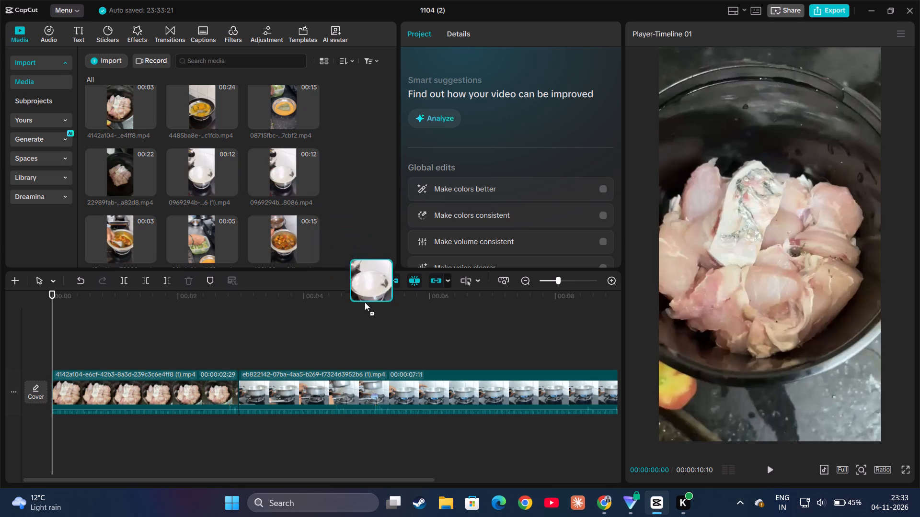
pyautogui.moveTo(365, 302); pyautogui.dragTo(585, 368)
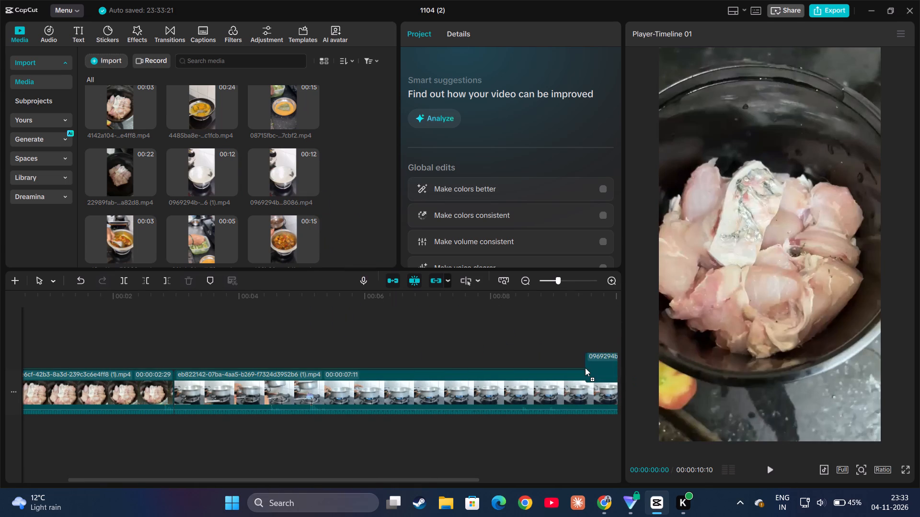
pyautogui.moveTo(585, 368); pyautogui.dragTo(591, 402)
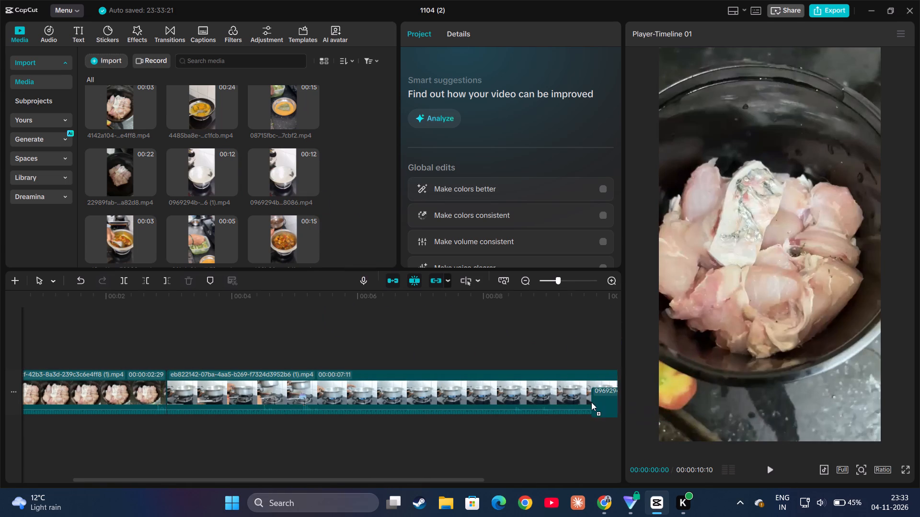
pyautogui.moveTo(591, 402); pyautogui.dragTo(568, 401)
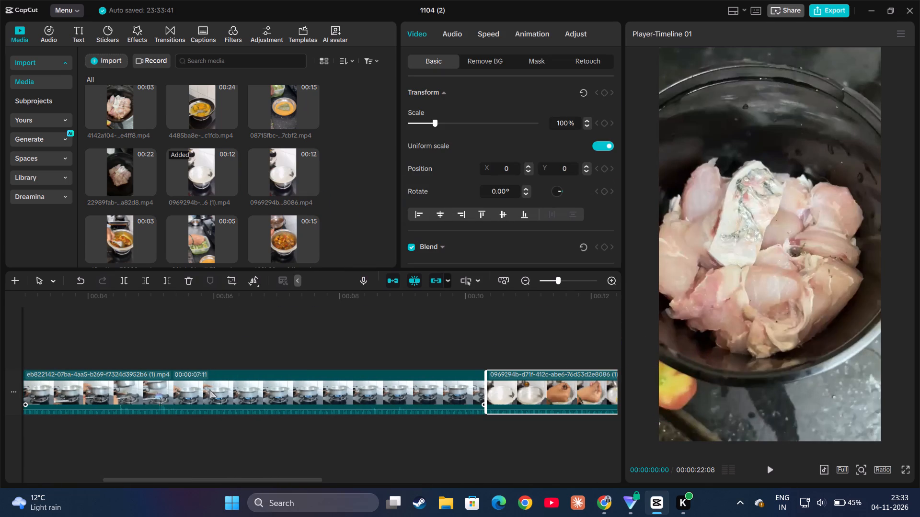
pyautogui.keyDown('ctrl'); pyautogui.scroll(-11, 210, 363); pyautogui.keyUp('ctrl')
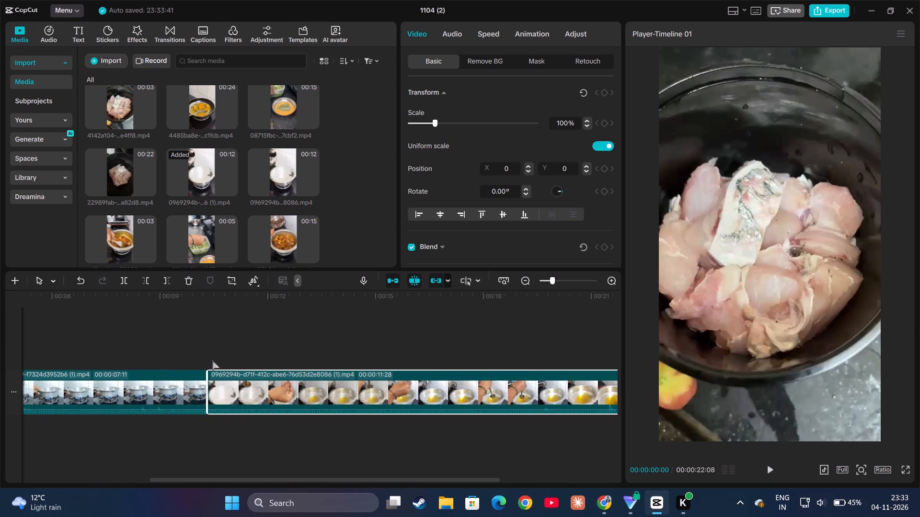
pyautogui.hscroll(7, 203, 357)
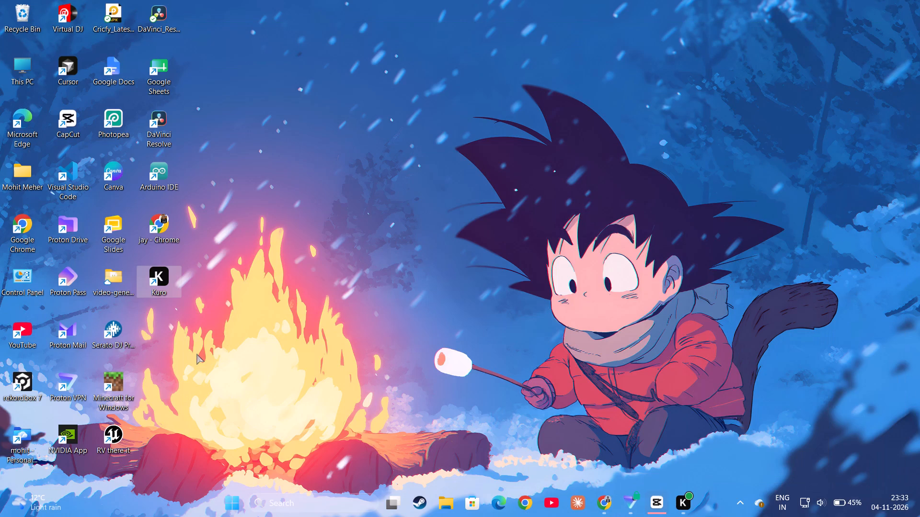
# Return to CapCut and mute the main video track from its track controls.
pyautogui.click(654, 502)
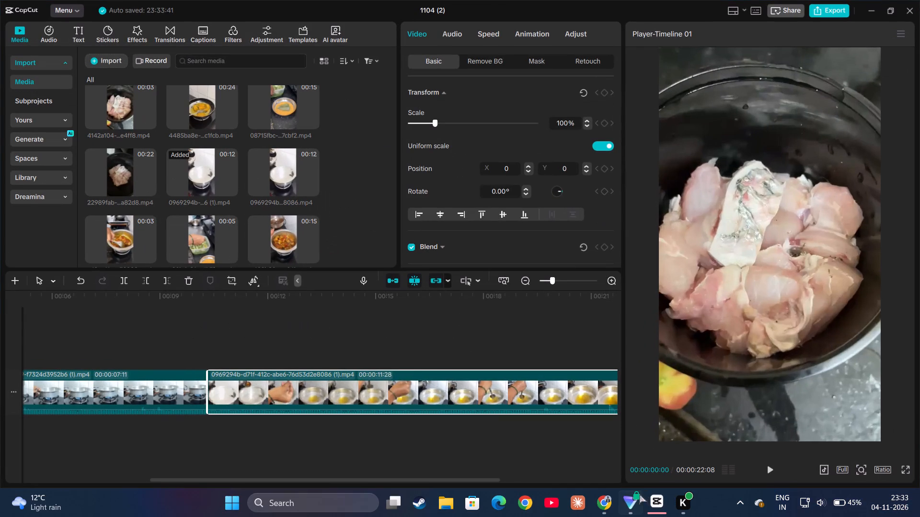
pyautogui.hscroll(20, 403, 400)
pyautogui.hscroll(3, 403, 400)
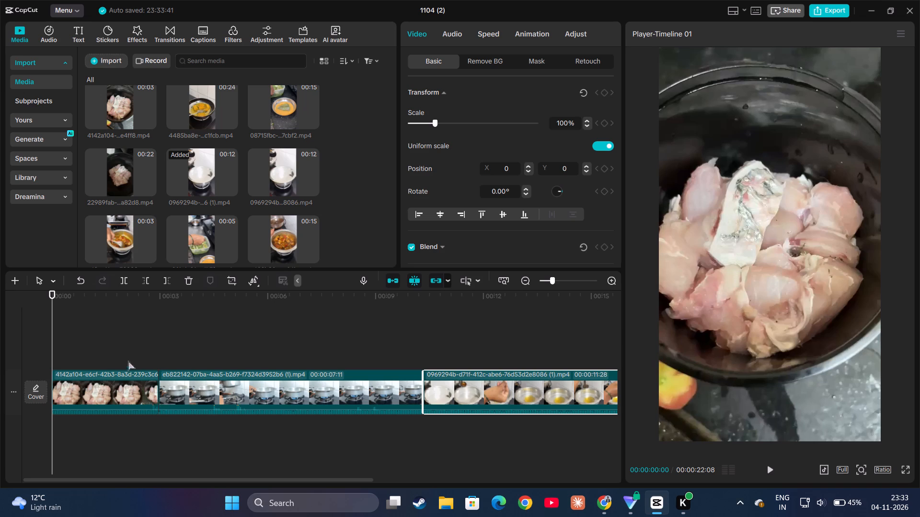
pyautogui.click(16, 384)
pyautogui.click(15, 390)
pyautogui.click(53, 430)
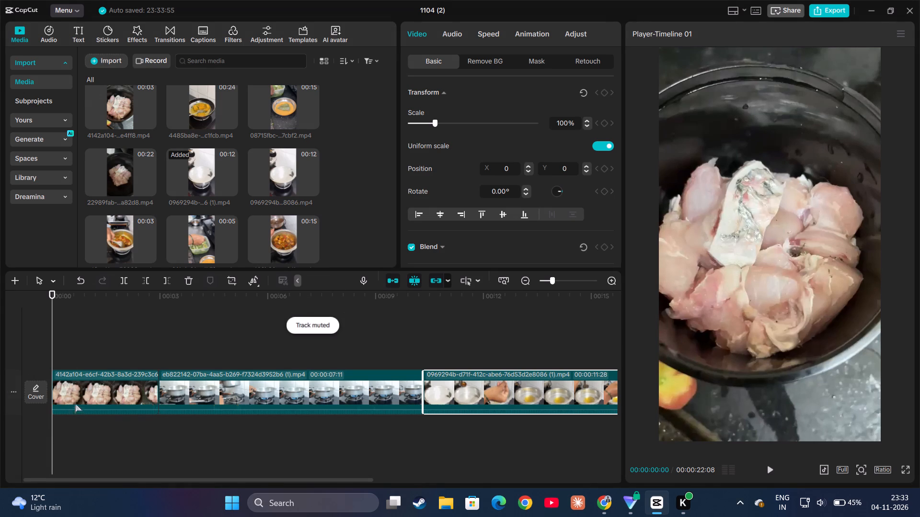
# Play the raw chicken clip at the start of the timeline and turn on Stabilize for it at the Recommended level.
pyautogui.click(60, 341)
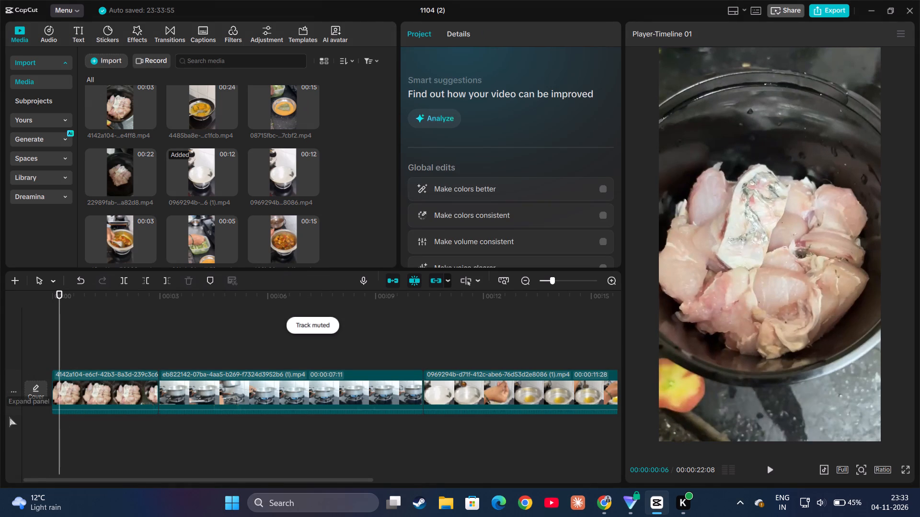
pyautogui.press('space')
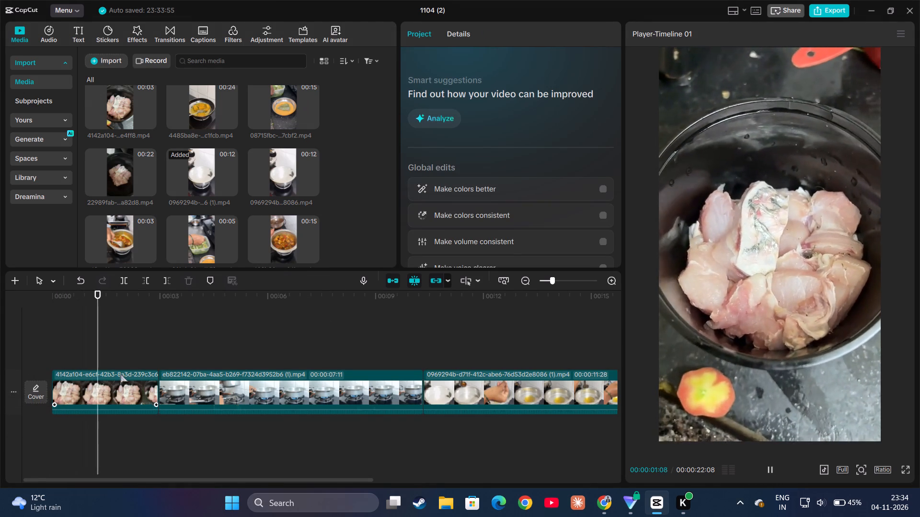
pyautogui.press('space')
pyautogui.click(120, 391)
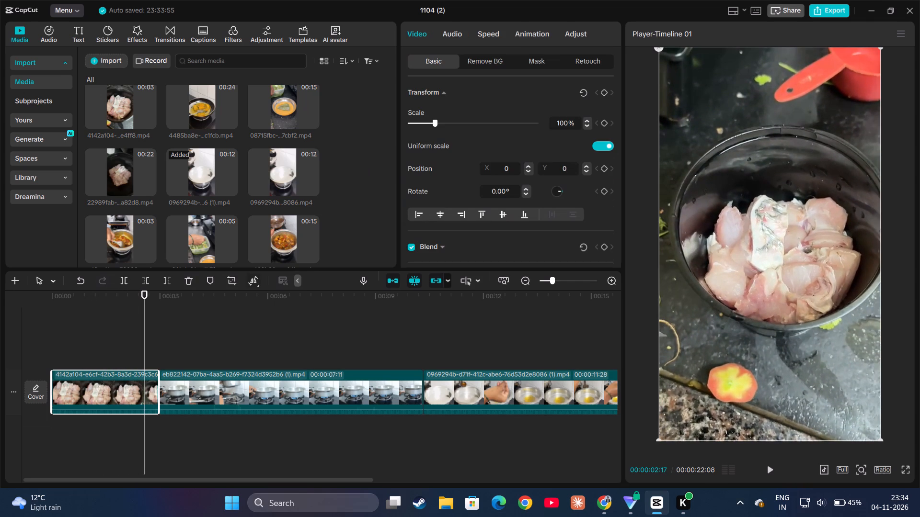
pyautogui.click(495, 35)
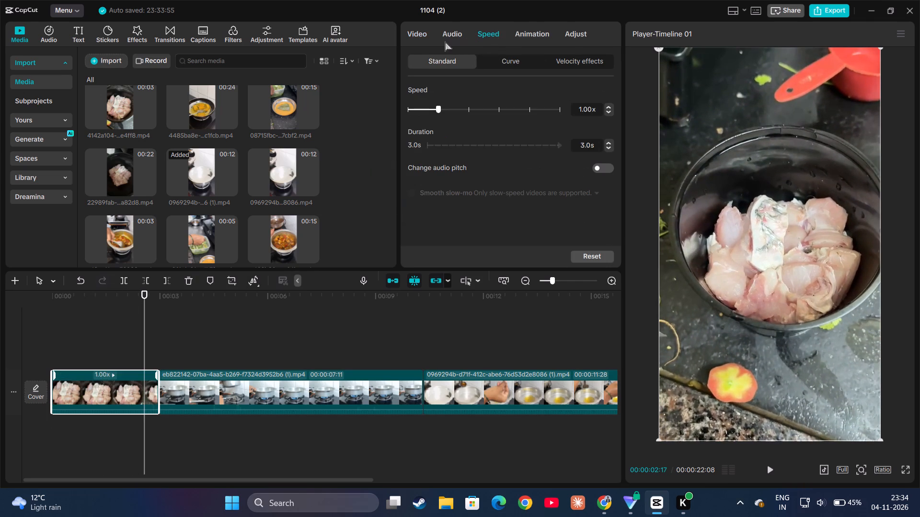
pyautogui.click(425, 41)
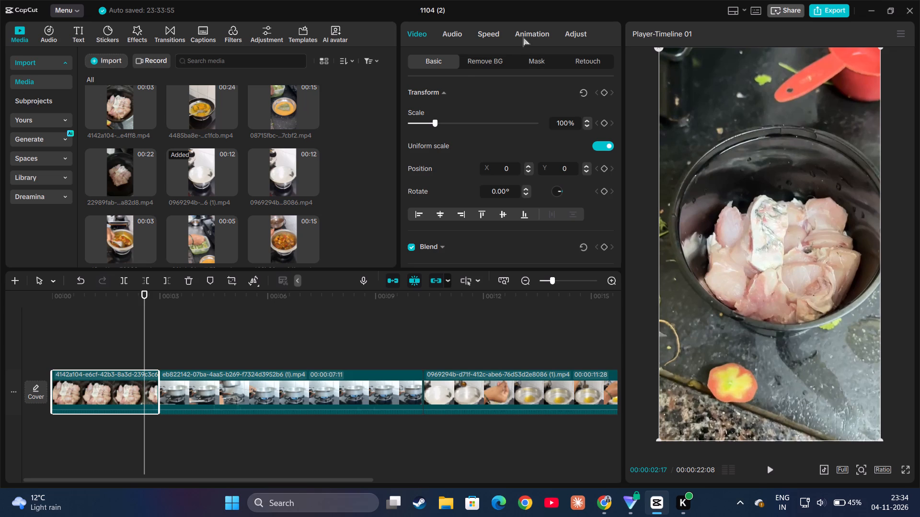
pyautogui.scroll(-6, 465, 87)
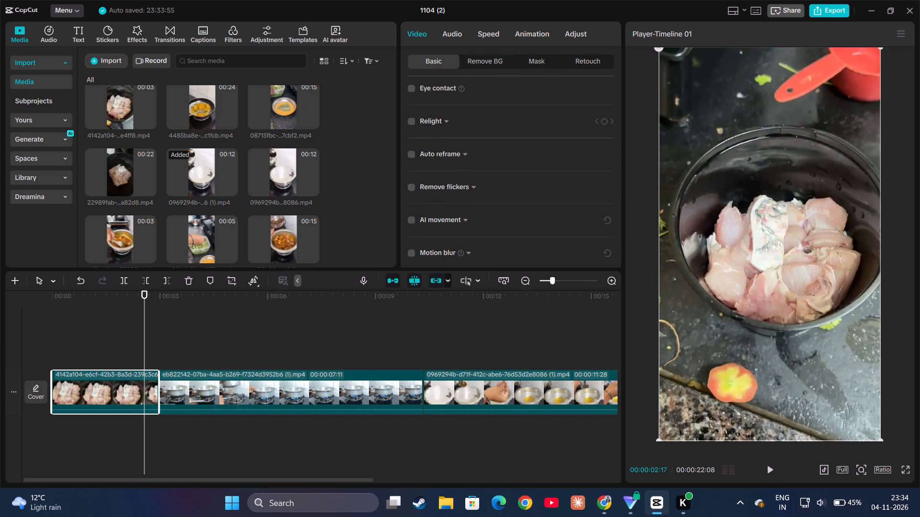
pyautogui.scroll(4, 414, 155)
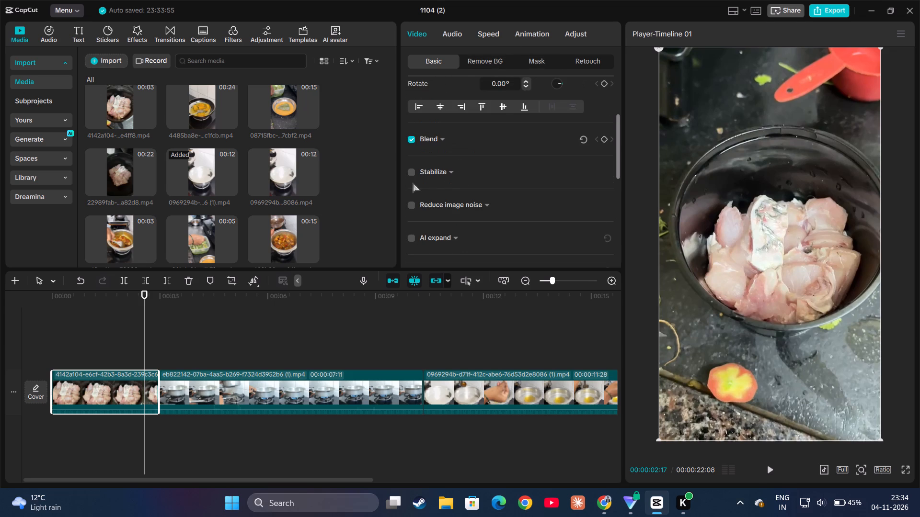
pyautogui.click(411, 174)
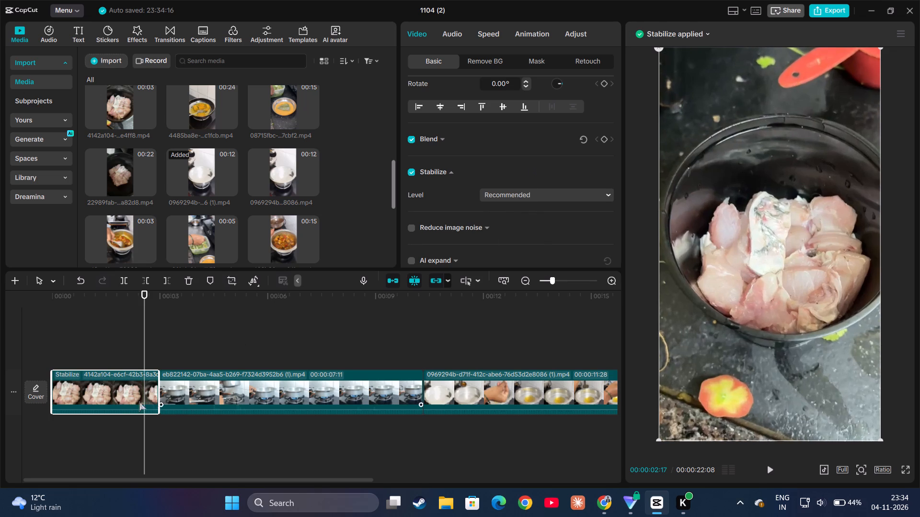
# Review the stabilized raw chicken clip and trim its end so it lasts about 1.7 seconds.
pyautogui.click(66, 359)
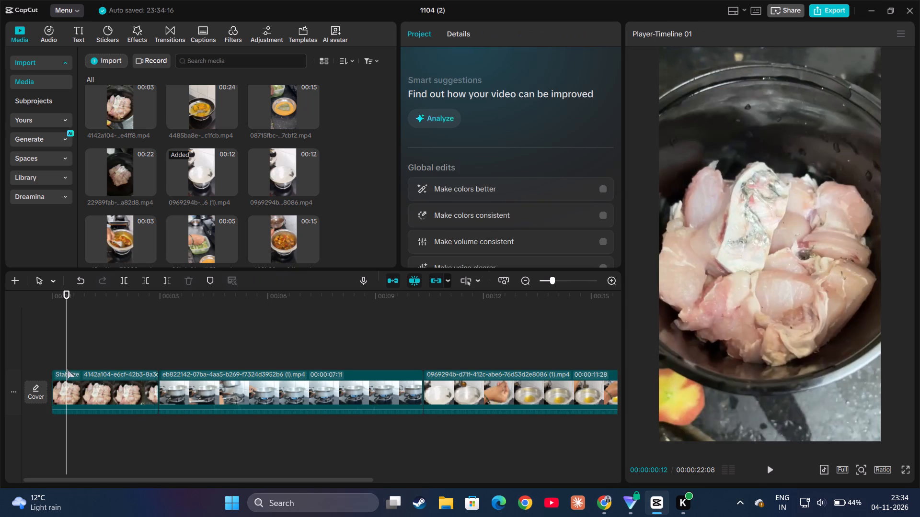
pyautogui.press('space')
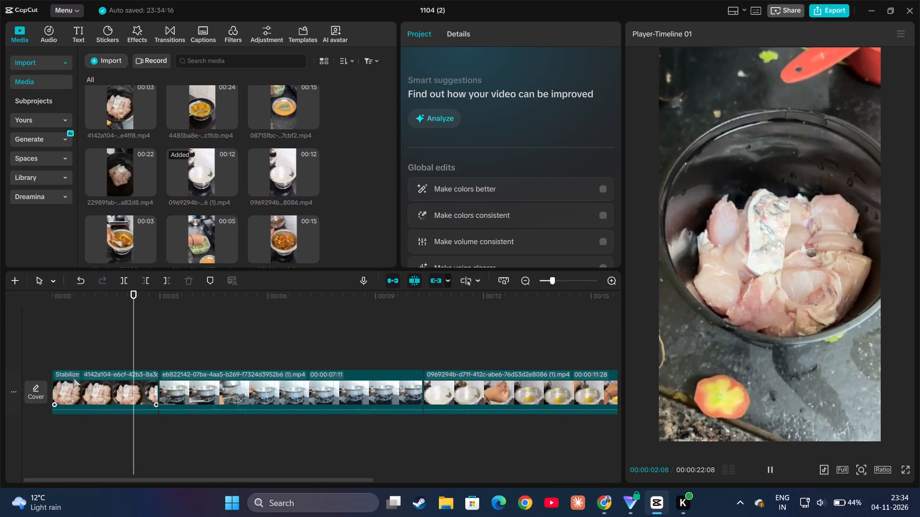
pyautogui.press('space')
pyautogui.click(109, 390)
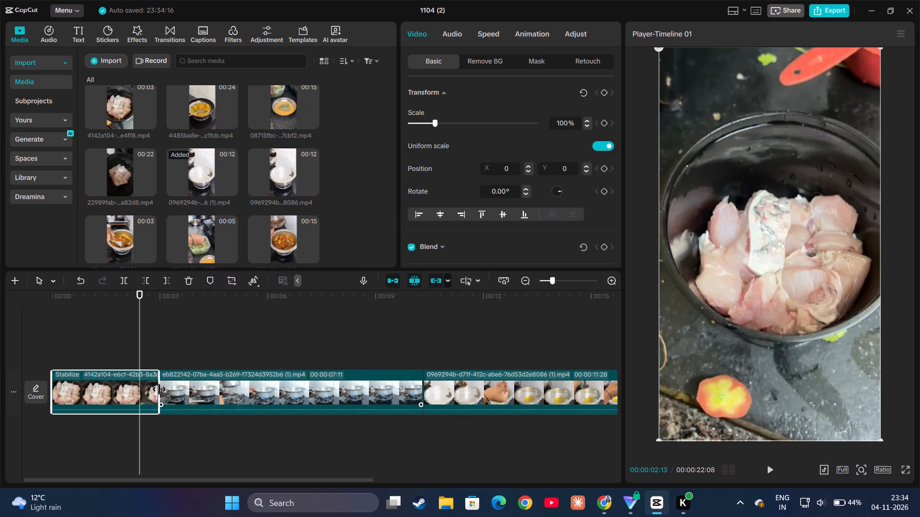
pyautogui.moveTo(159, 389); pyautogui.dragTo(112, 393)
pyautogui.click(63, 354)
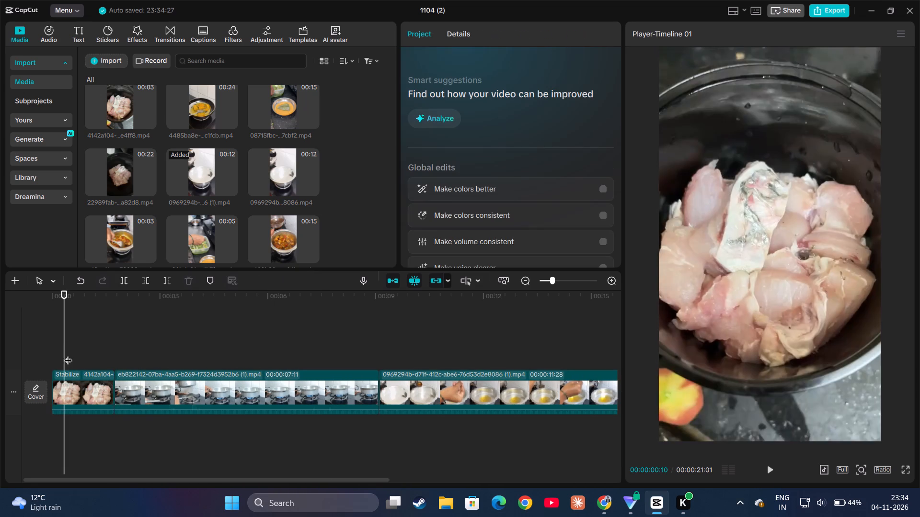
pyautogui.press('space')
pyautogui.press('space')
# Trim the start of the raw chicken clip so it lasts about 1.3 seconds, and play the result.
pyautogui.click(62, 396)
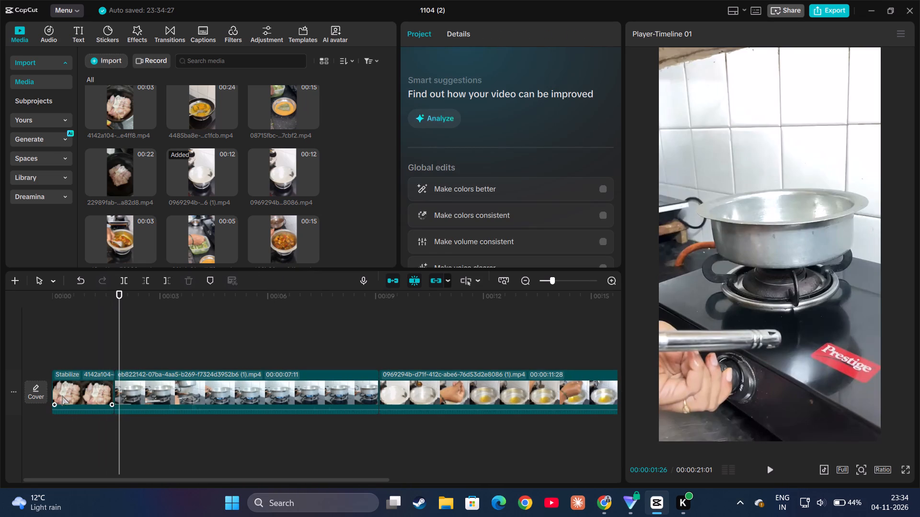
pyautogui.moveTo(51, 389); pyautogui.dragTo(67, 396)
pyautogui.click(57, 352)
pyautogui.press('space')
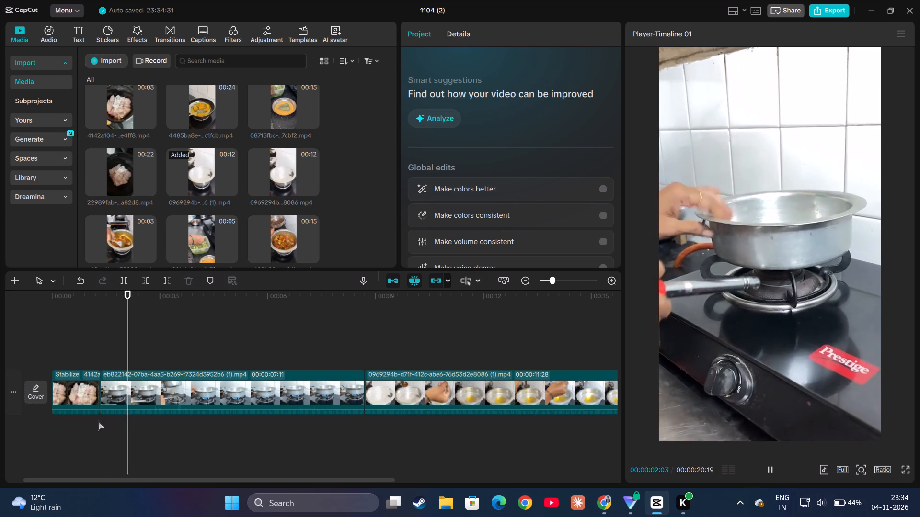
pyautogui.press('space')
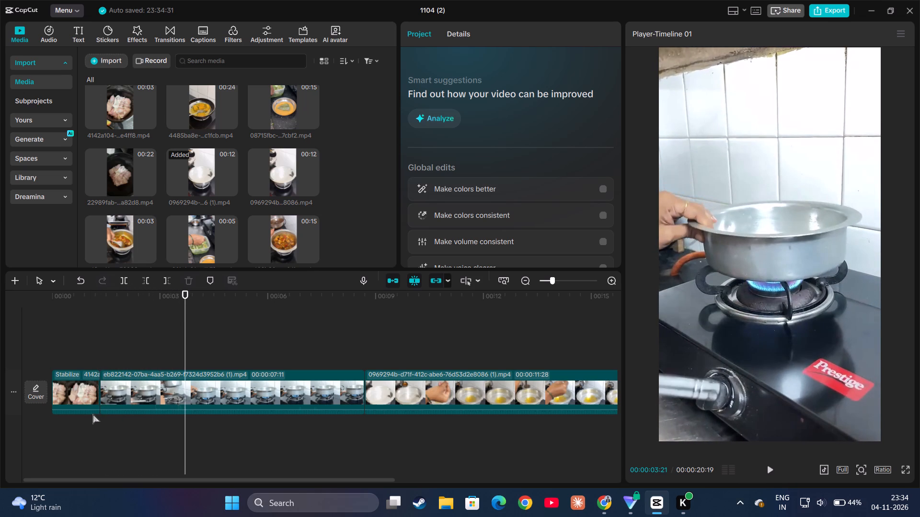
# Review the cut into the stove-lighting clip and trim that clip's start so its duration is 00:00:05:29.
pyautogui.click(107, 333)
pyautogui.click(96, 330)
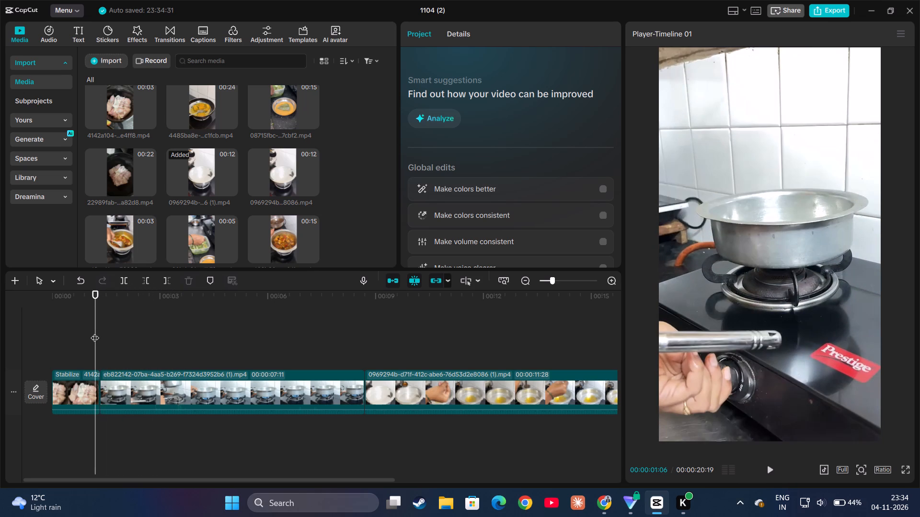
pyautogui.press('space')
pyautogui.press('space')
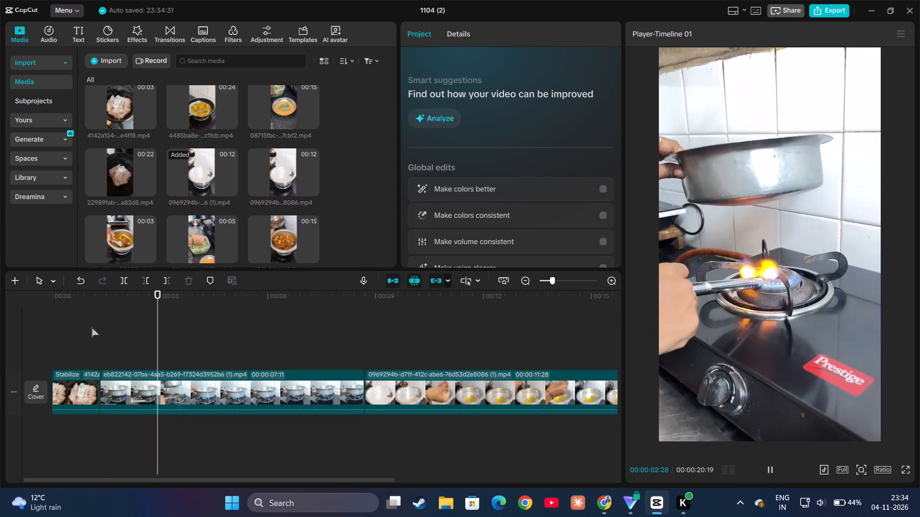
pyautogui.click(121, 386)
pyautogui.moveTo(98, 389); pyautogui.dragTo(122, 393)
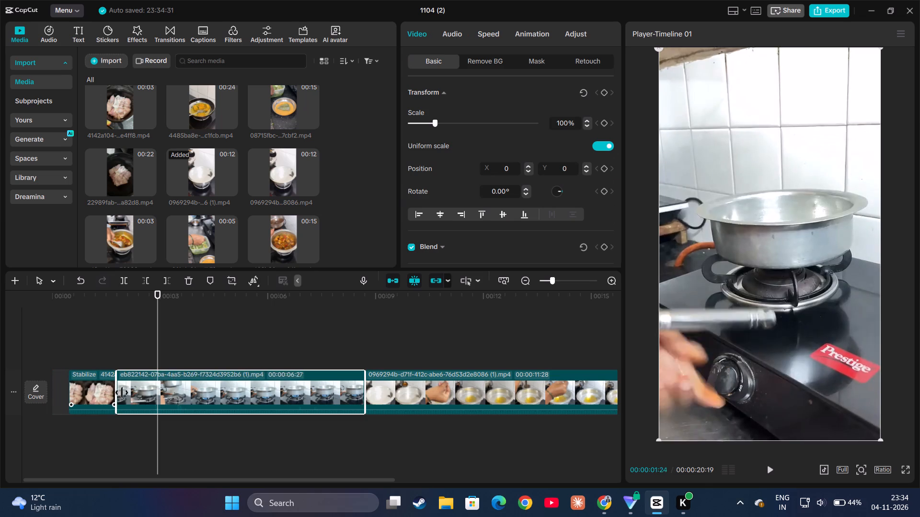
pyautogui.moveTo(122, 393); pyautogui.dragTo(150, 396)
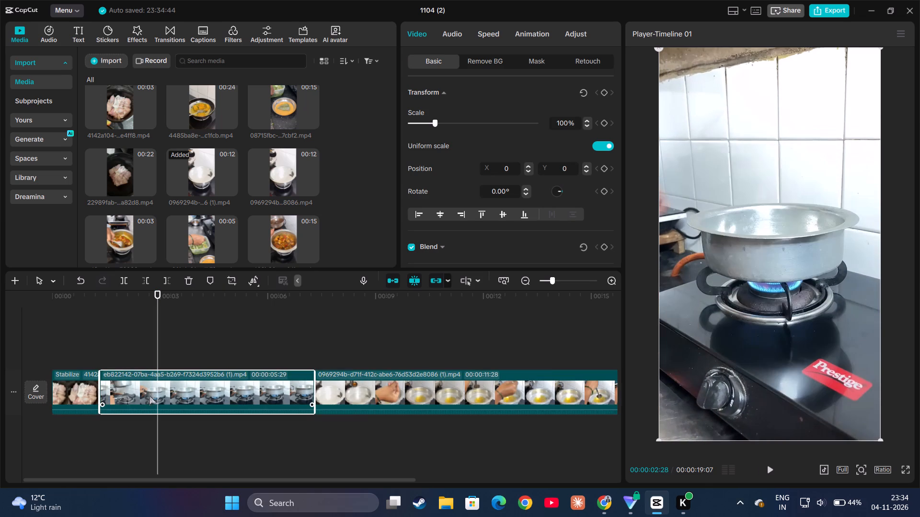
# Play the shortened stove-lighting clip and split it at 00:00:02:00, where the pot is lowered over the flame.
pyautogui.click(134, 348)
pyautogui.press('space')
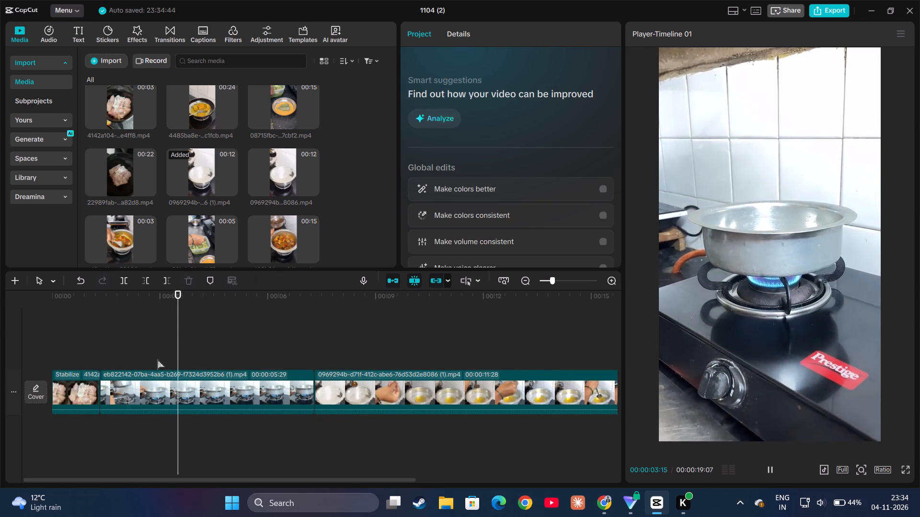
pyautogui.click(101, 335)
pyautogui.press('space')
pyautogui.press('space')
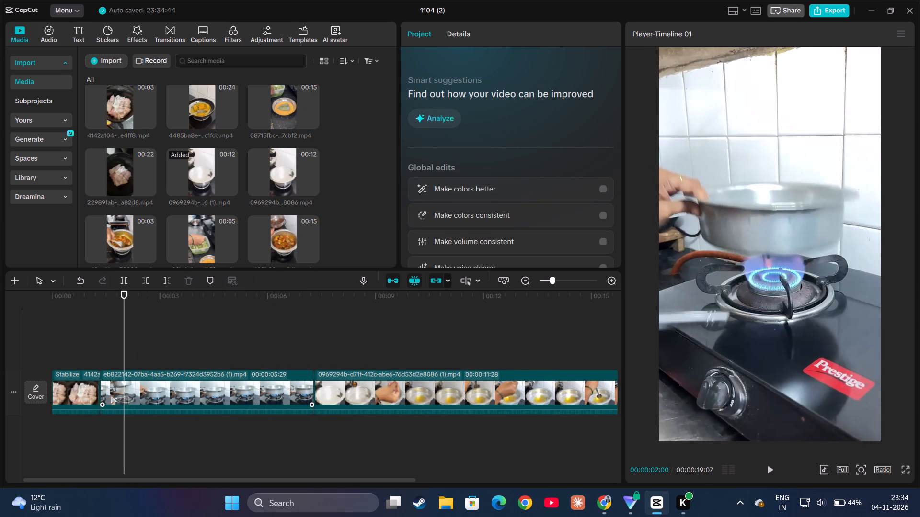
pyautogui.click(130, 390)
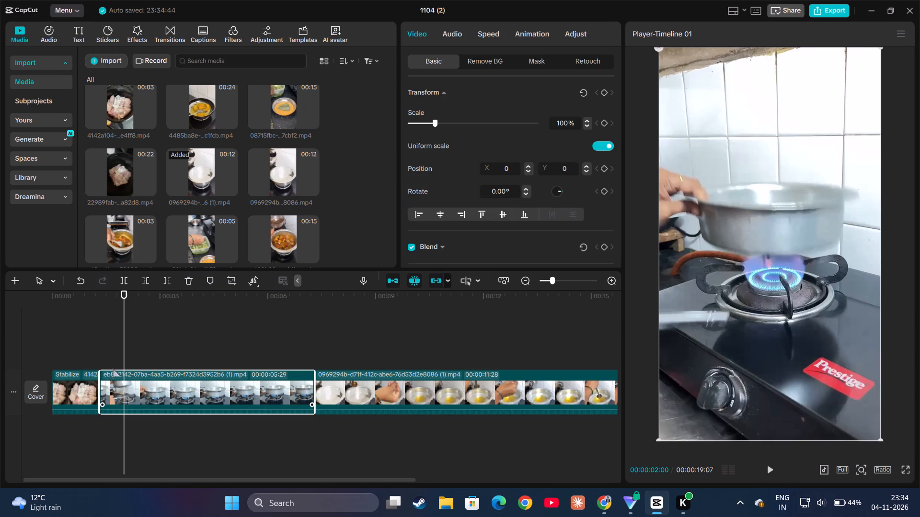
pyautogui.hotkey('ctrl', 'b')
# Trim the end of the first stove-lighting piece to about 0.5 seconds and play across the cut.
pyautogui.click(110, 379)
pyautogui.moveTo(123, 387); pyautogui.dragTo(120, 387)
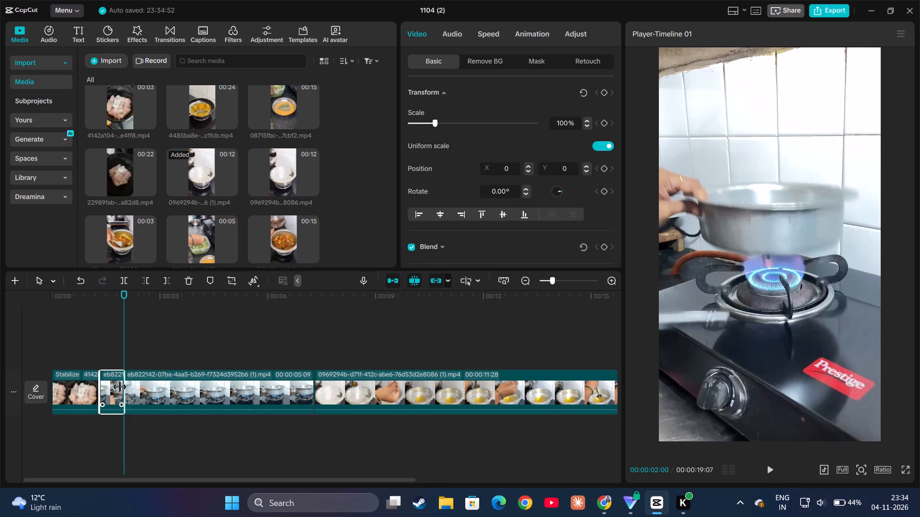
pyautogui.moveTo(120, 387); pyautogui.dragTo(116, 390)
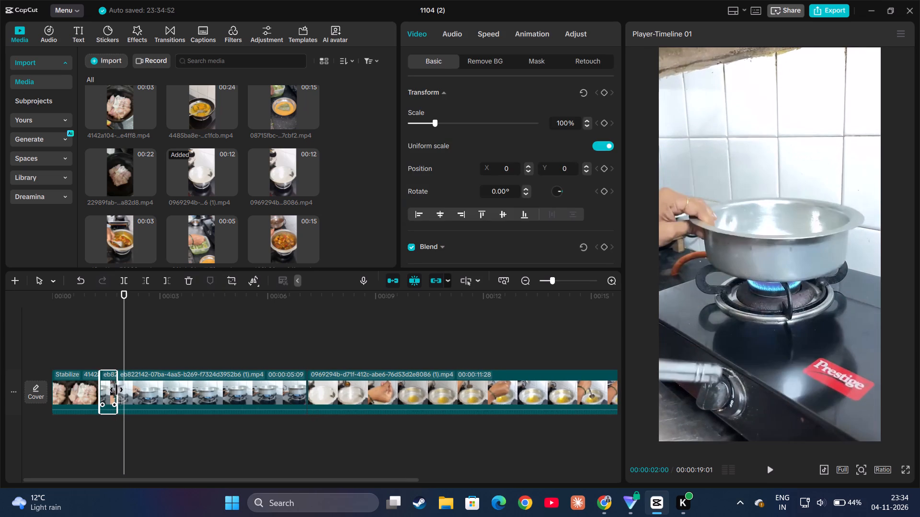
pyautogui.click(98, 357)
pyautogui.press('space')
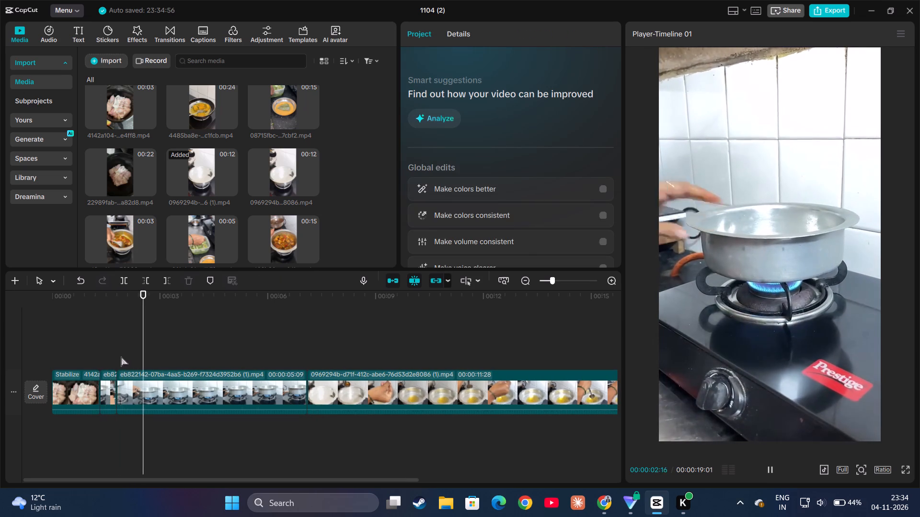
# Trim the start of the second stove-lighting piece so only about its last 0.5 seconds remain, and replay from the beginning.
pyautogui.click(138, 390)
pyautogui.moveTo(114, 390); pyautogui.dragTo(243, 400)
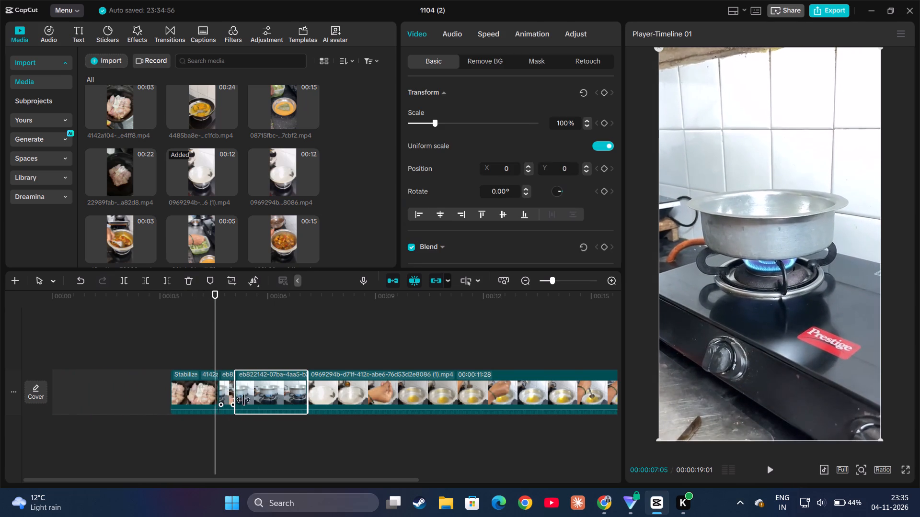
pyautogui.moveTo(243, 400); pyautogui.dragTo(289, 400)
pyautogui.click(74, 355)
pyautogui.press('space')
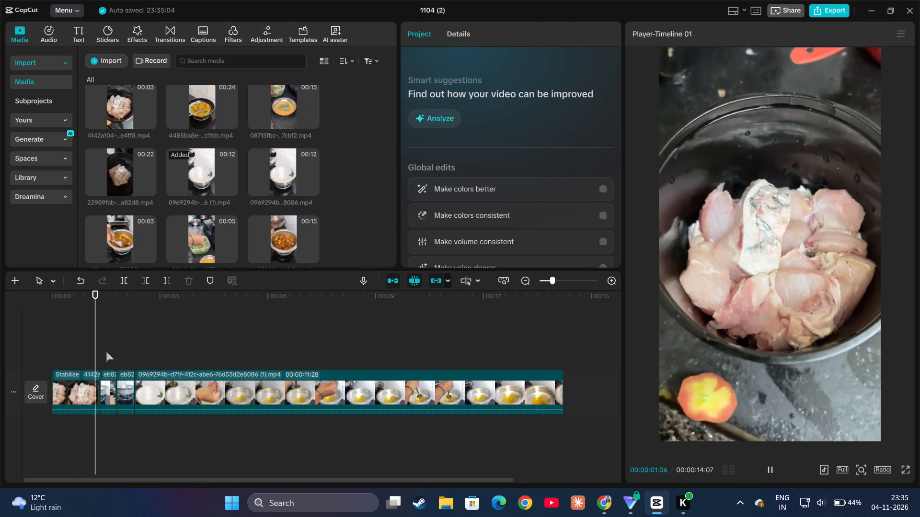
pyautogui.press('space')
# Extend the end of the first stove-lighting piece so it lasts about 1.9 seconds, and play it back.
pyautogui.click(104, 389)
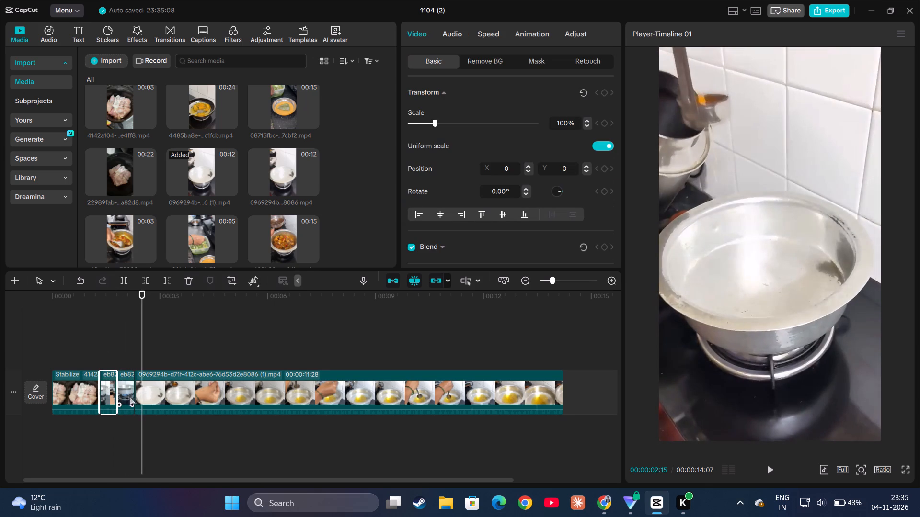
pyautogui.moveTo(118, 388); pyautogui.dragTo(167, 388)
pyautogui.click(94, 352)
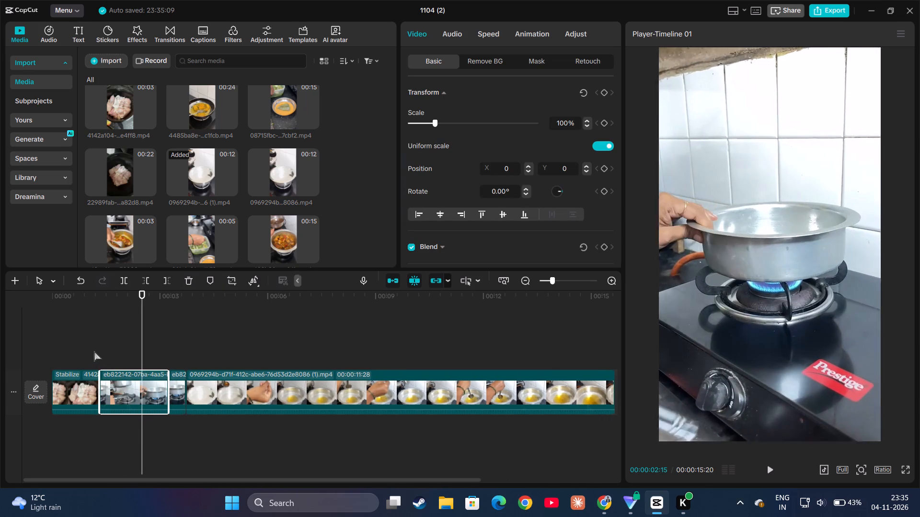
pyautogui.press('space')
pyautogui.press('space')
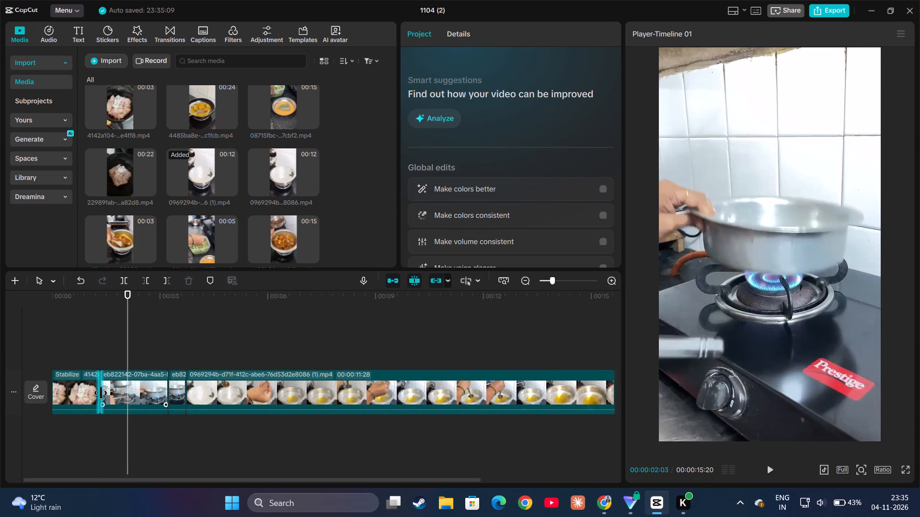
# Move the edit point between the raw chicken and stove-lighting clips earlier, to about 0.9 seconds, and play across it.
pyautogui.moveTo(101, 393); pyautogui.dragTo(85, 402)
pyautogui.click(74, 355)
pyautogui.press('space')
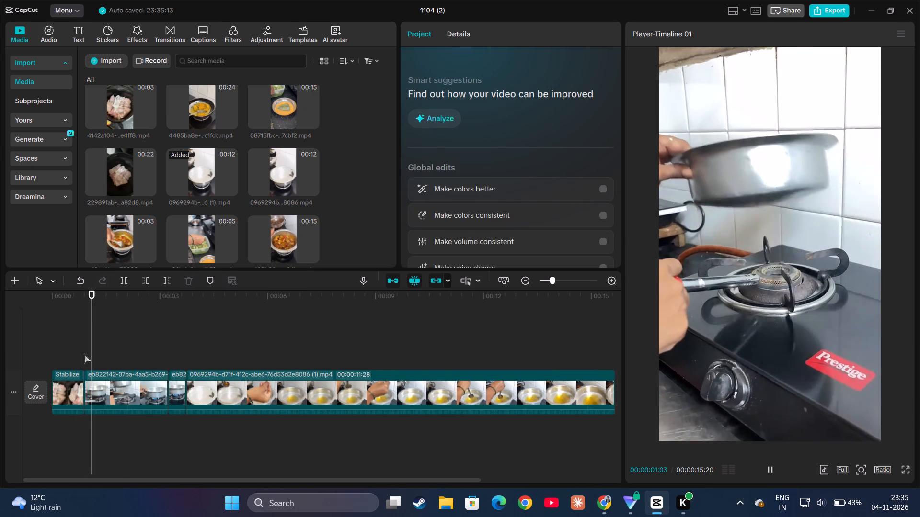
# Trim the end of the first stove-lighting piece so it lasts about 1.1 seconds.
pyautogui.press('space')
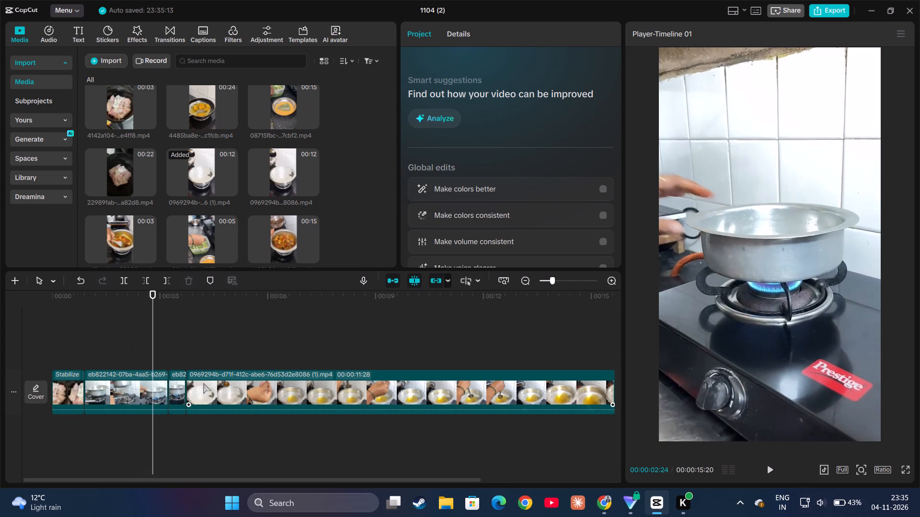
pyautogui.click(162, 392)
pyautogui.moveTo(168, 388); pyautogui.dragTo(121, 413)
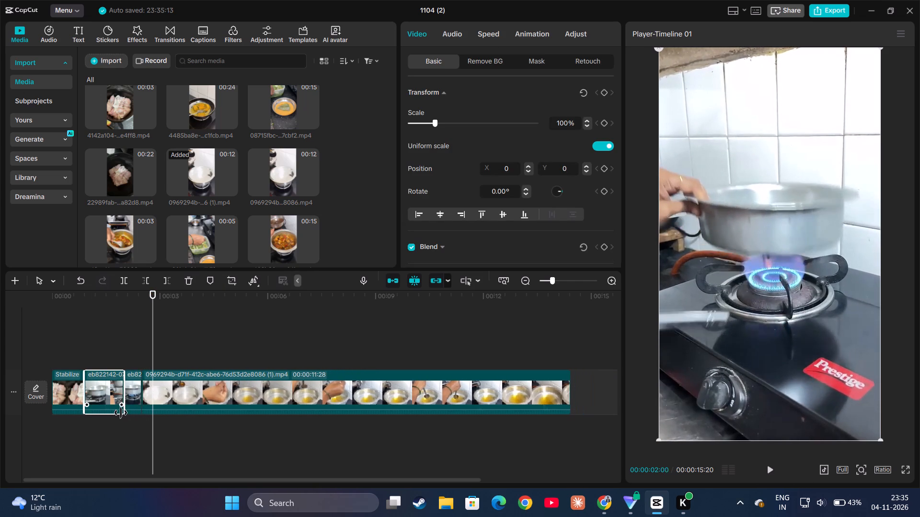
pyautogui.moveTo(121, 413); pyautogui.dragTo(120, 413)
# Delete the short second stove-lighting piece and play from the raw chicken clip into the oil-pouring clip.
pyautogui.click(135, 390)
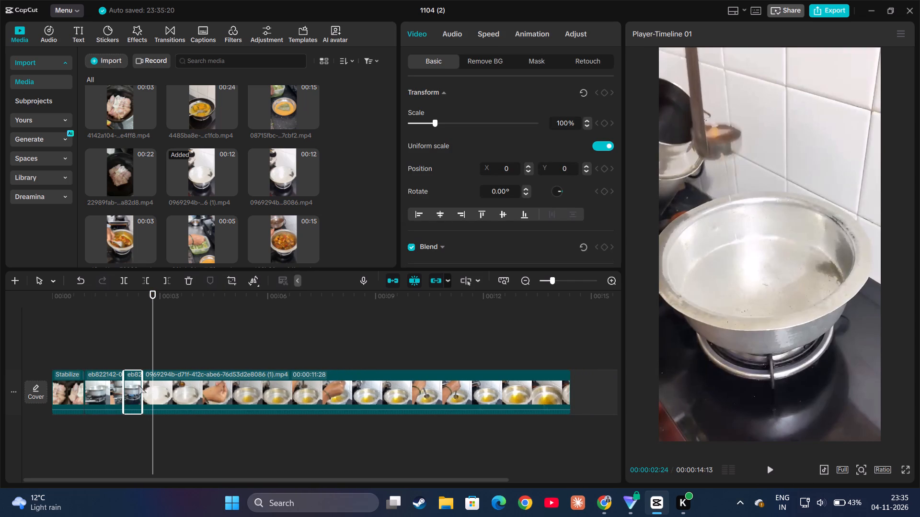
pyautogui.press('Delete')
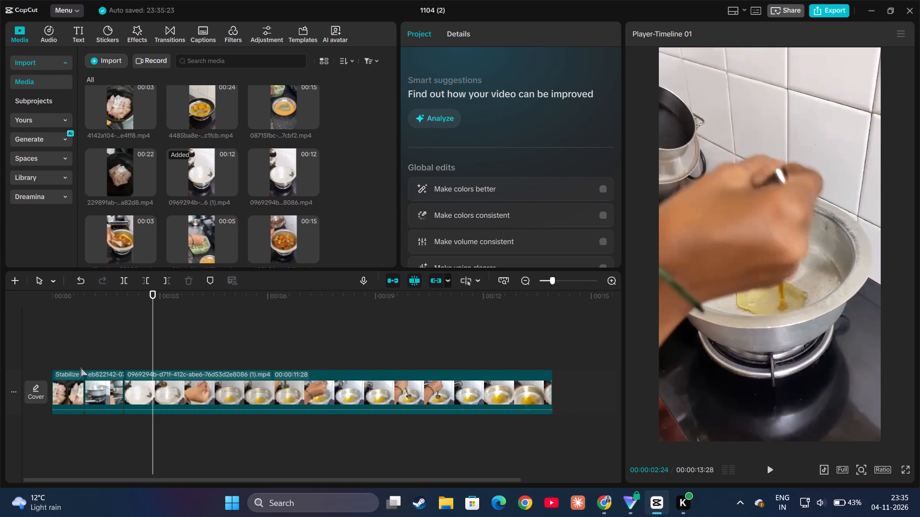
pyautogui.click(81, 368)
pyautogui.press('space')
pyautogui.click(73, 347)
pyautogui.press('space')
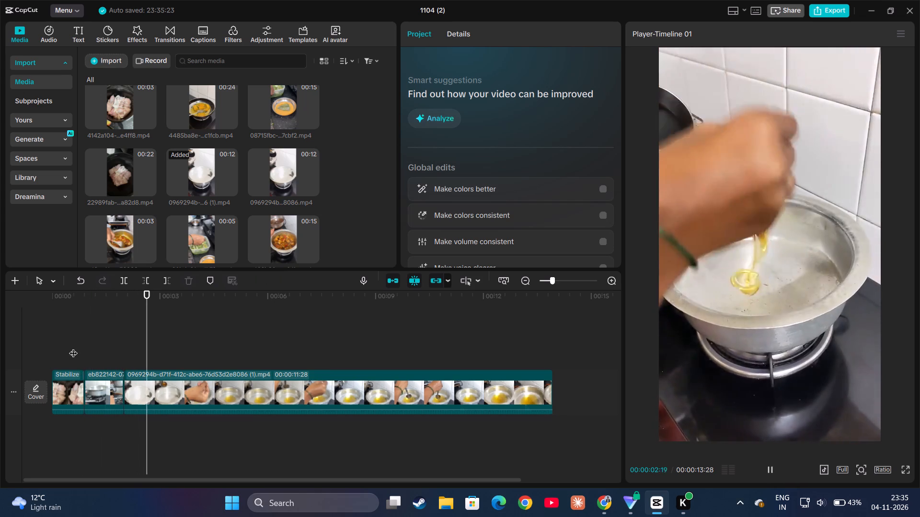
pyautogui.press('space')
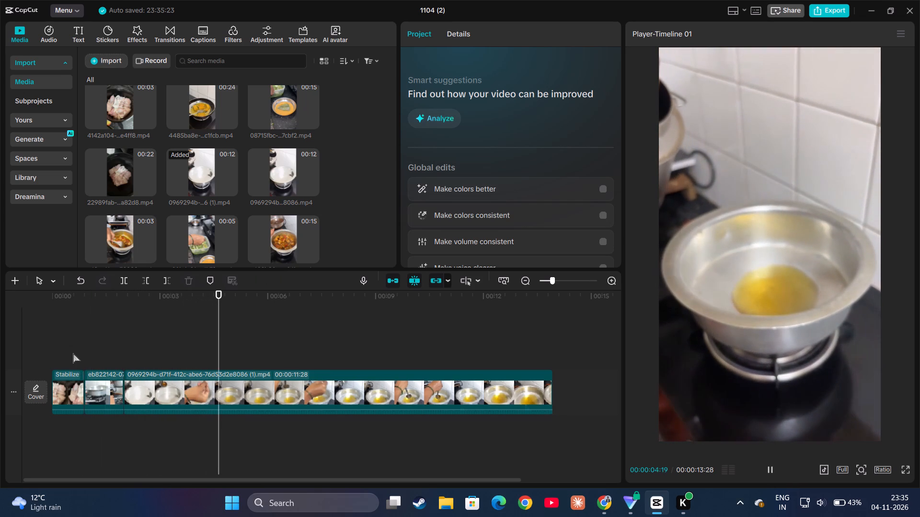
# Preview imported clips such as the frying, raw chicken, boiling pot and green paste shots to find the next cooking shot.
pyautogui.scroll(-1, 221, 161)
pyautogui.scroll(1, 221, 161)
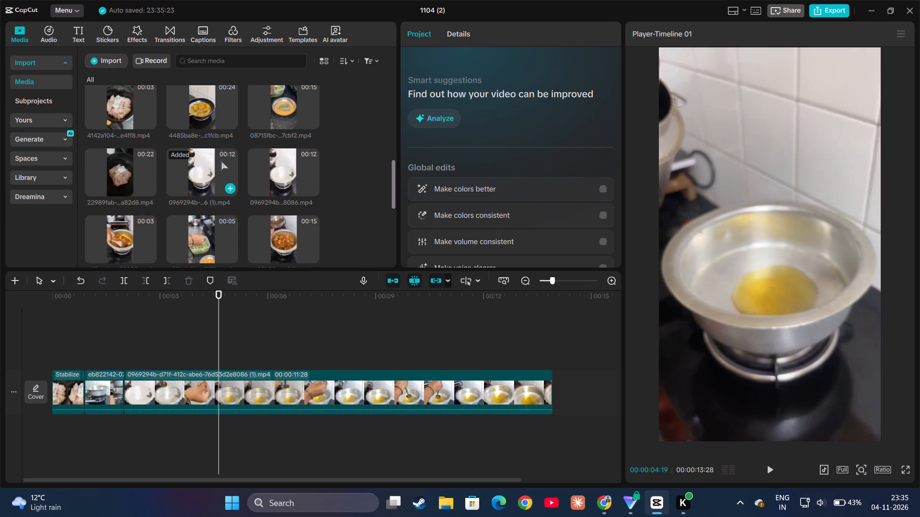
pyautogui.scroll(1, 221, 161)
pyautogui.click(205, 161)
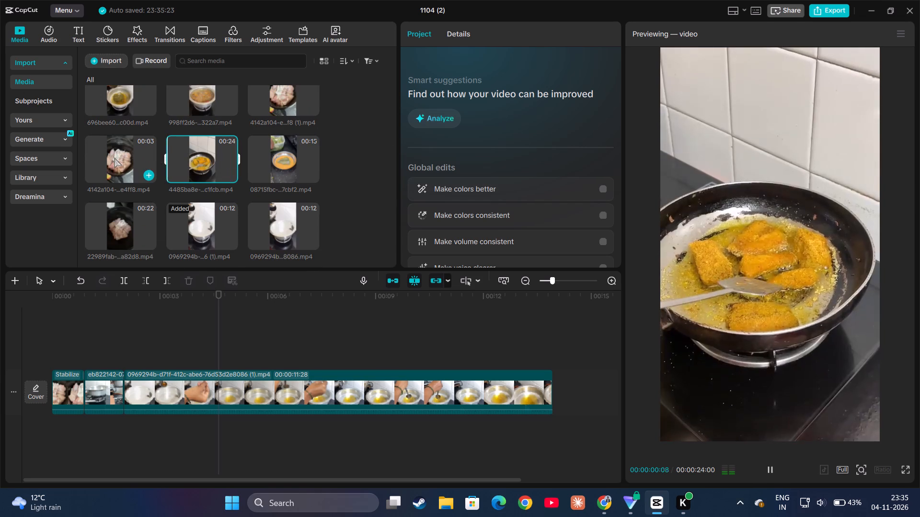
pyautogui.click(115, 158)
pyautogui.scroll(1, 238, 153)
pyautogui.click(273, 152)
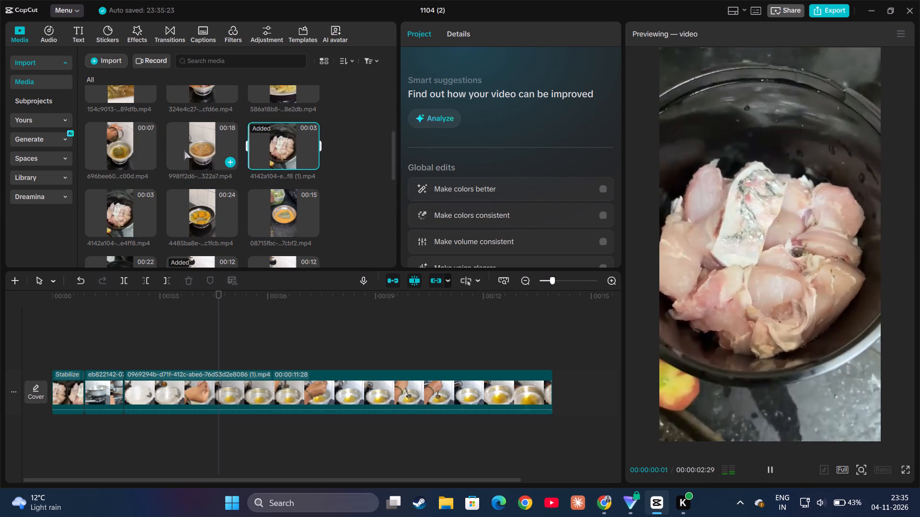
pyautogui.click(184, 151)
pyautogui.click(117, 151)
pyautogui.scroll(1, 196, 141)
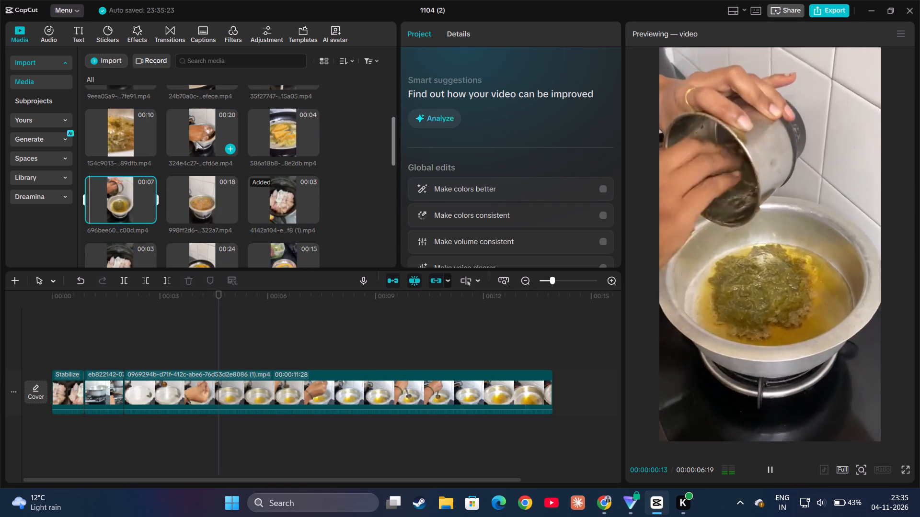
# Play through the oil-pouring clip and trim its start so only about its last 5 seconds remain.
pyautogui.click(106, 344)
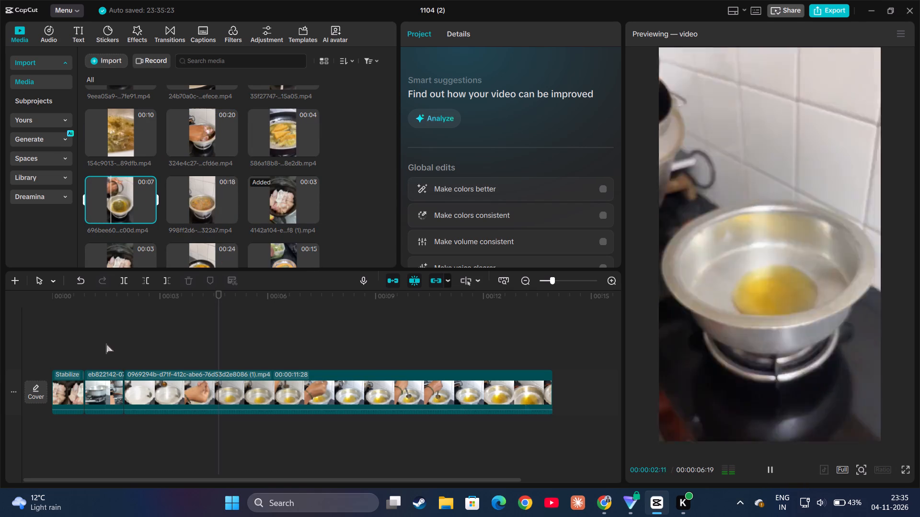
pyautogui.press('space')
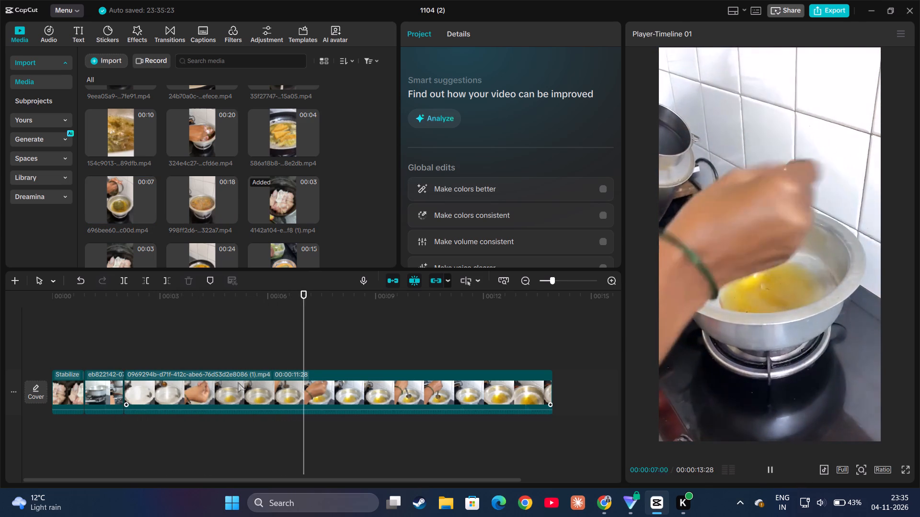
pyautogui.click(238, 383)
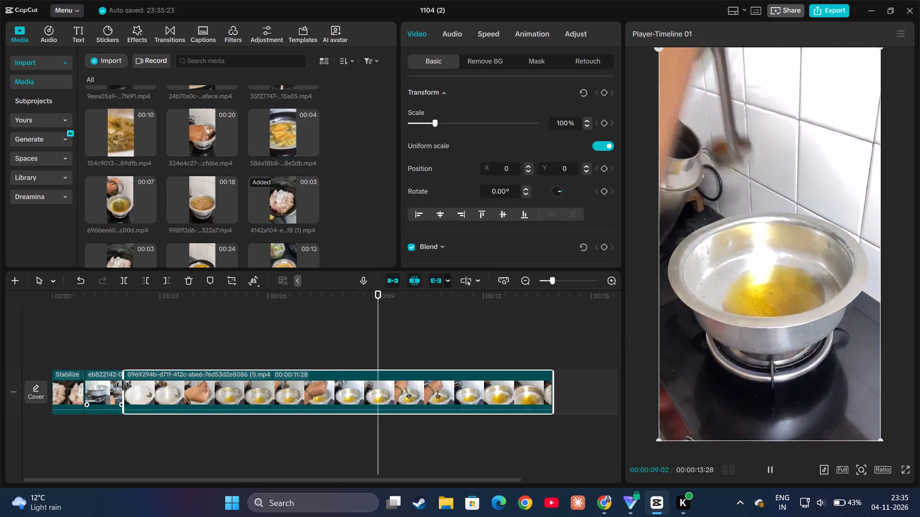
pyautogui.moveTo(123, 385); pyautogui.dragTo(377, 385)
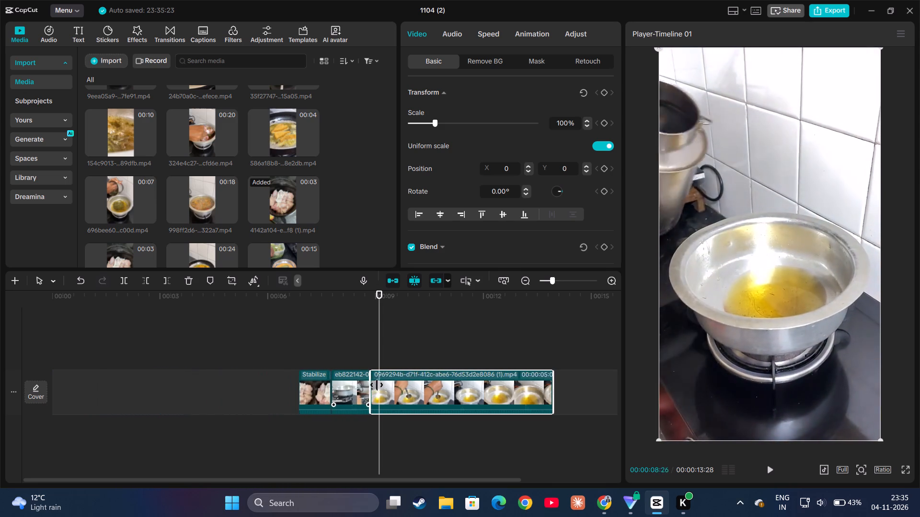
pyautogui.moveTo(377, 385); pyautogui.dragTo(418, 383)
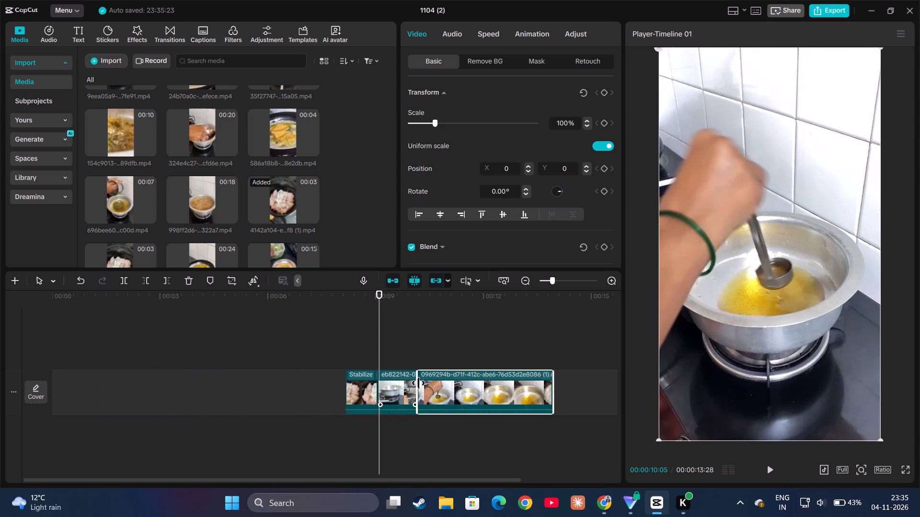
pyautogui.moveTo(418, 383); pyautogui.dragTo(371, 383)
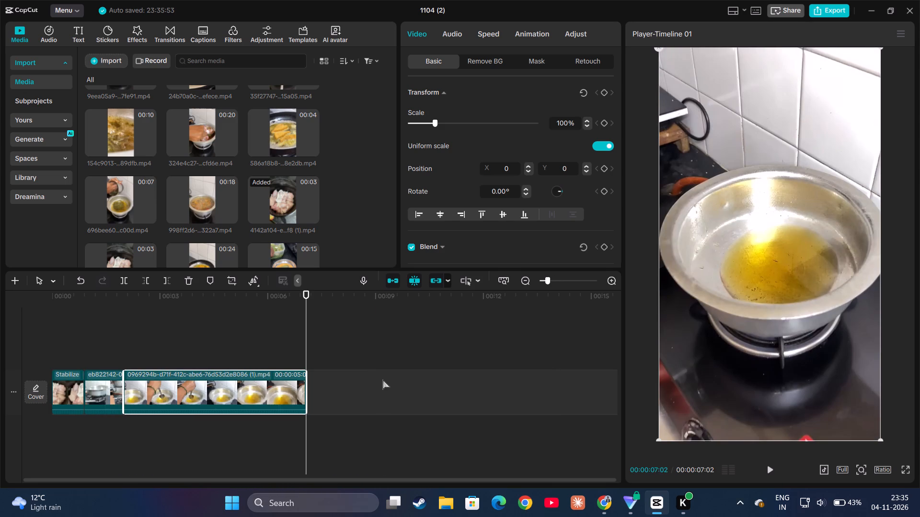
# Play the shortened oil-pouring clip and trim its end so it lasts about 2.2 seconds.
pyautogui.press('space')
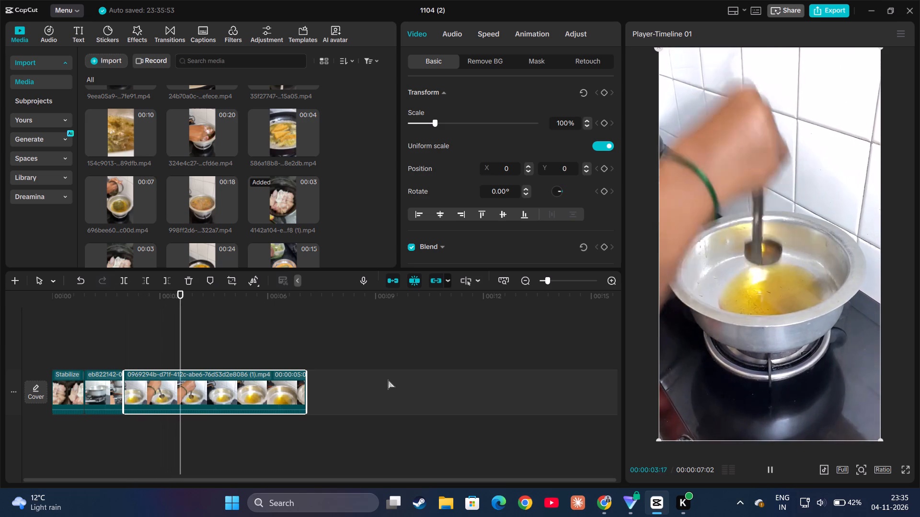
pyautogui.press('space')
pyautogui.press('space')
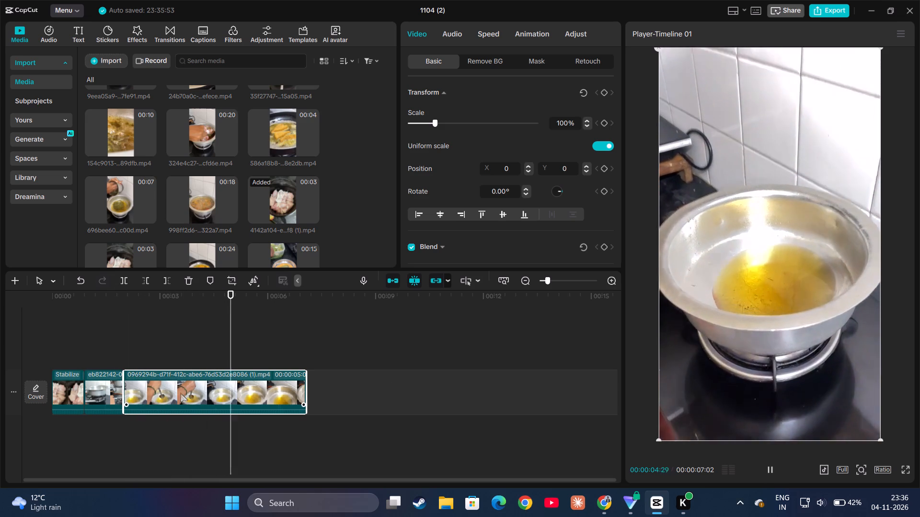
pyautogui.press('space')
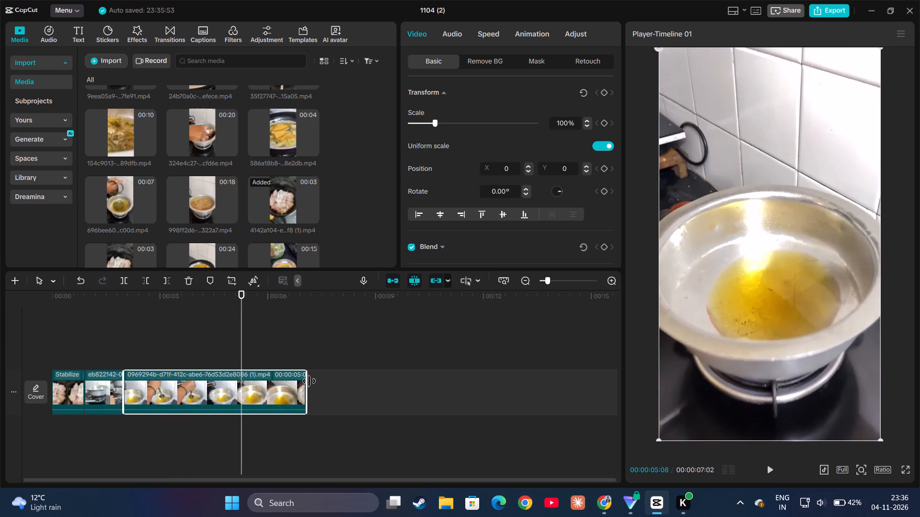
pyautogui.moveTo(309, 381); pyautogui.dragTo(201, 401)
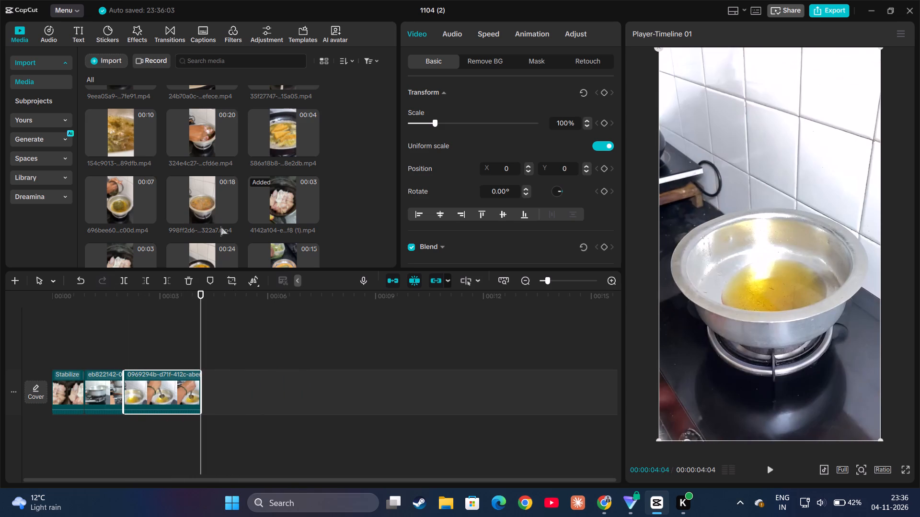
# Preview the clips in the first rows of the imported media to find the shot that follows the oil pouring.
pyautogui.click(204, 209)
pyautogui.scroll(1, 206, 181)
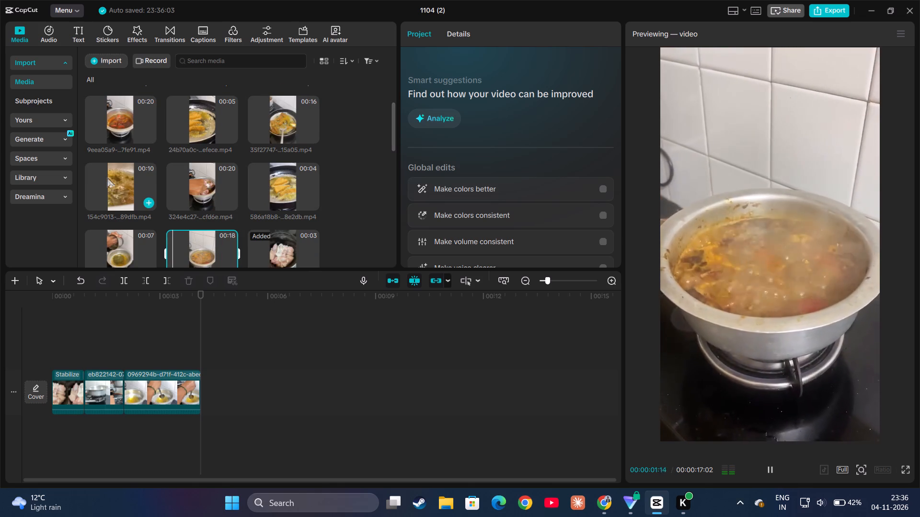
pyautogui.click(107, 178)
pyautogui.click(184, 187)
pyautogui.click(301, 174)
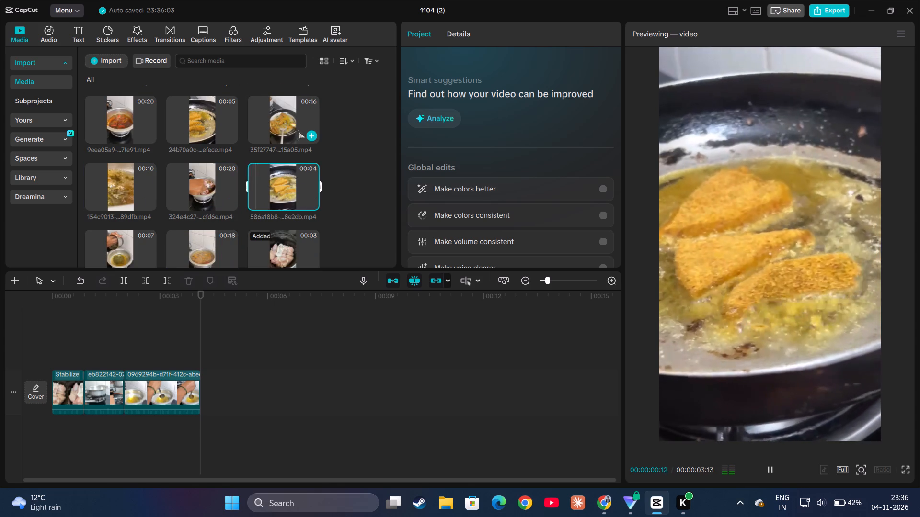
pyautogui.click(285, 122)
pyautogui.click(172, 122)
pyautogui.scroll(2, 178, 129)
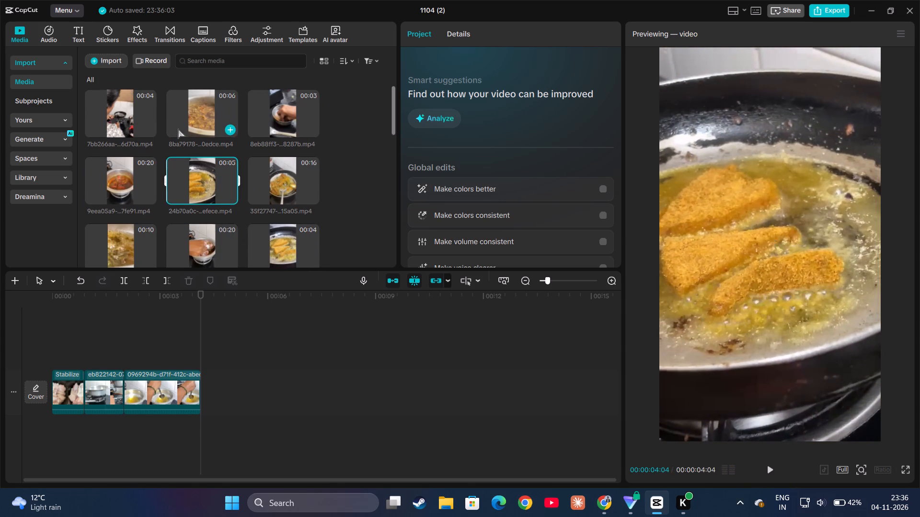
pyautogui.scroll(1, 178, 129)
pyautogui.click(121, 189)
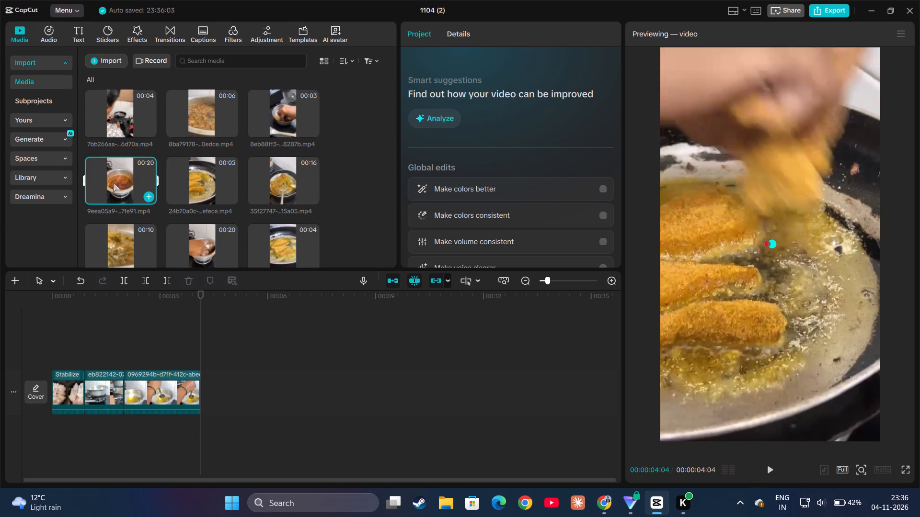
pyautogui.scroll(3, 196, 164)
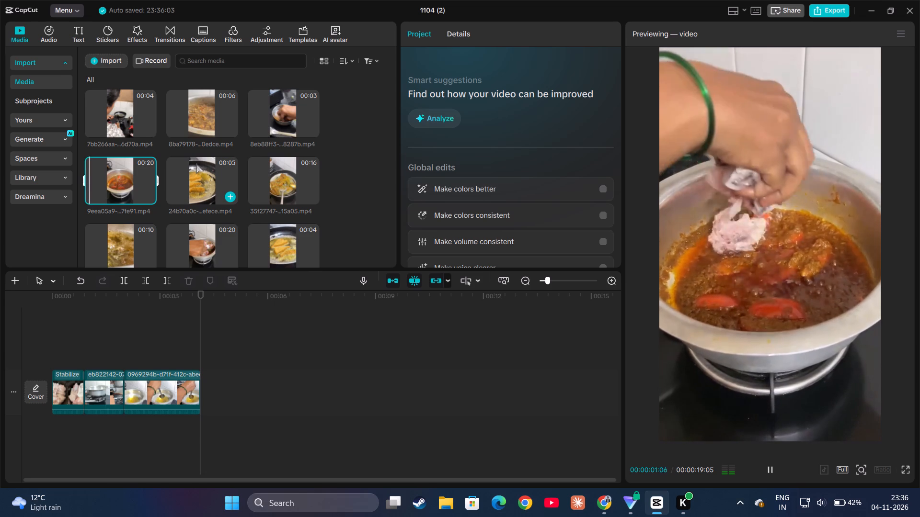
pyautogui.click(275, 124)
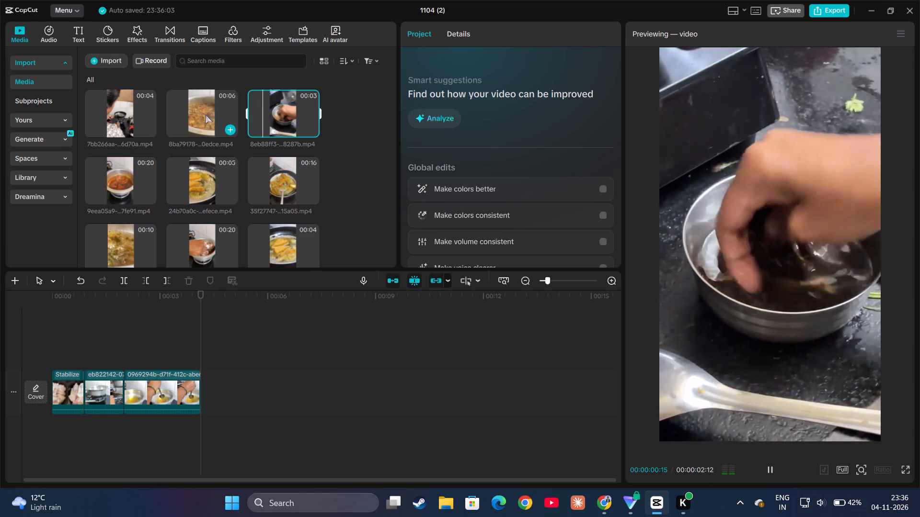
pyautogui.click(200, 109)
pyautogui.click(133, 118)
pyautogui.click(239, 201)
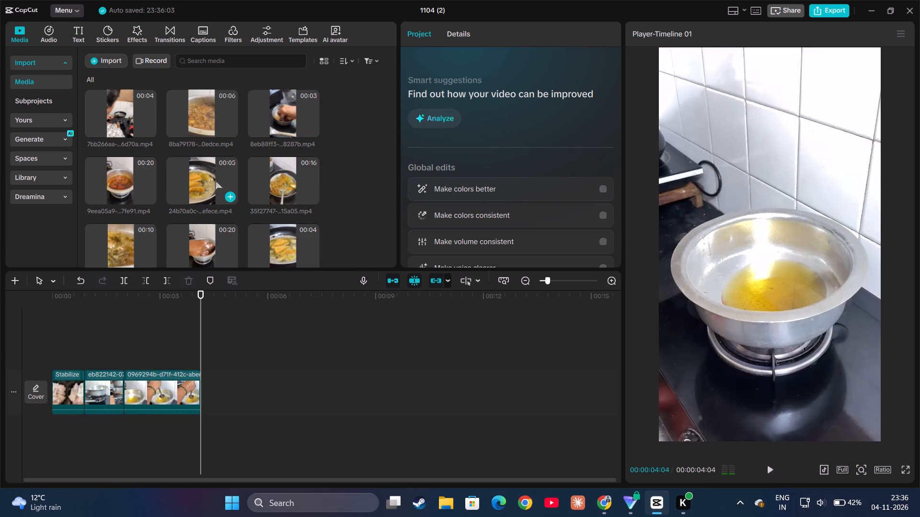
pyautogui.click(216, 181)
pyautogui.click(142, 182)
pyautogui.click(296, 176)
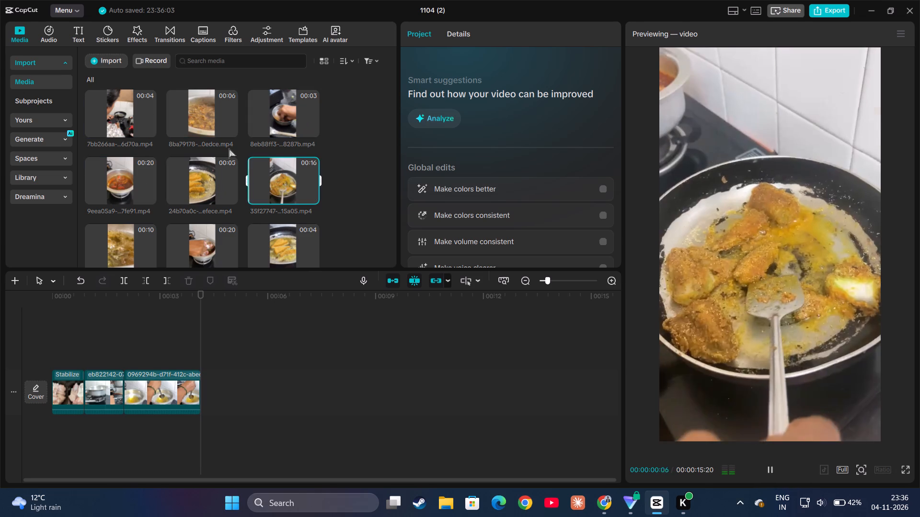
# Preview the cooking-pot, frying and marinade clips in the lower rows of the imported media to find the shot following the oil pouring.
pyautogui.scroll(-14, 227, 146)
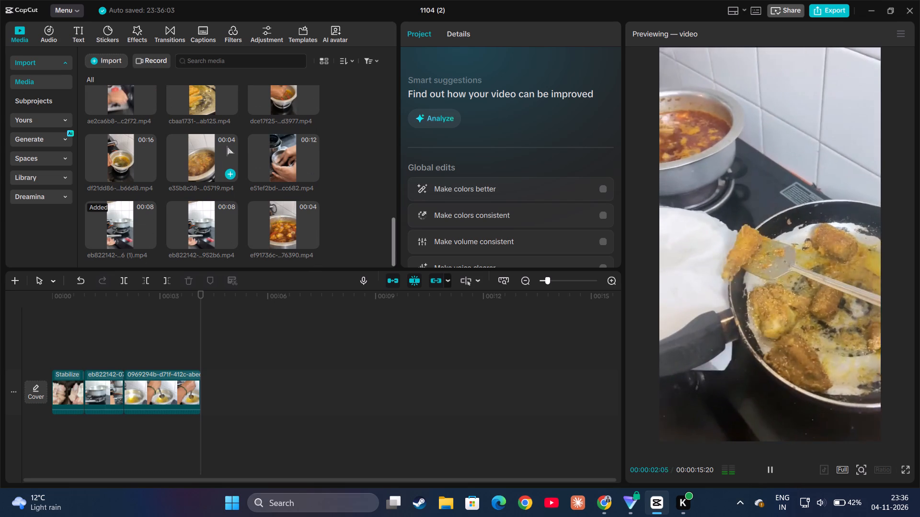
pyautogui.scroll(2, 205, 217)
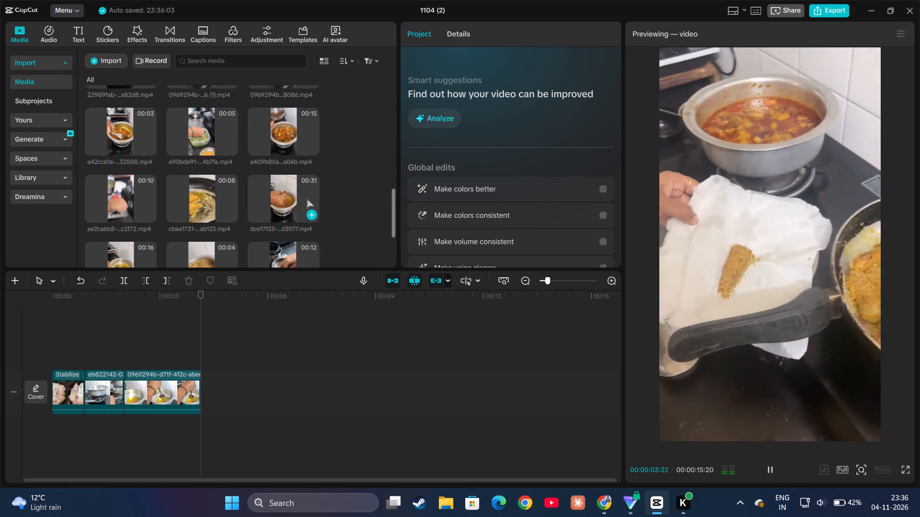
pyautogui.click(277, 198)
pyautogui.click(195, 196)
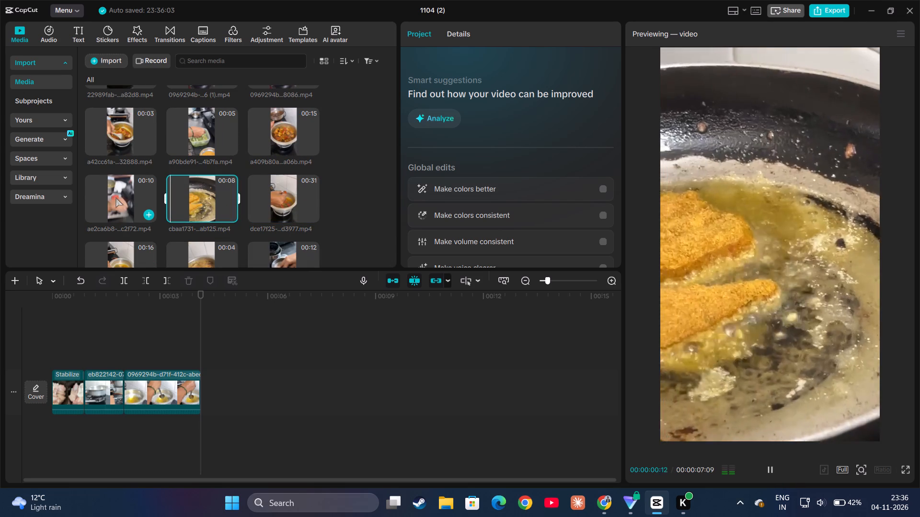
pyautogui.click(114, 198)
pyautogui.click(284, 135)
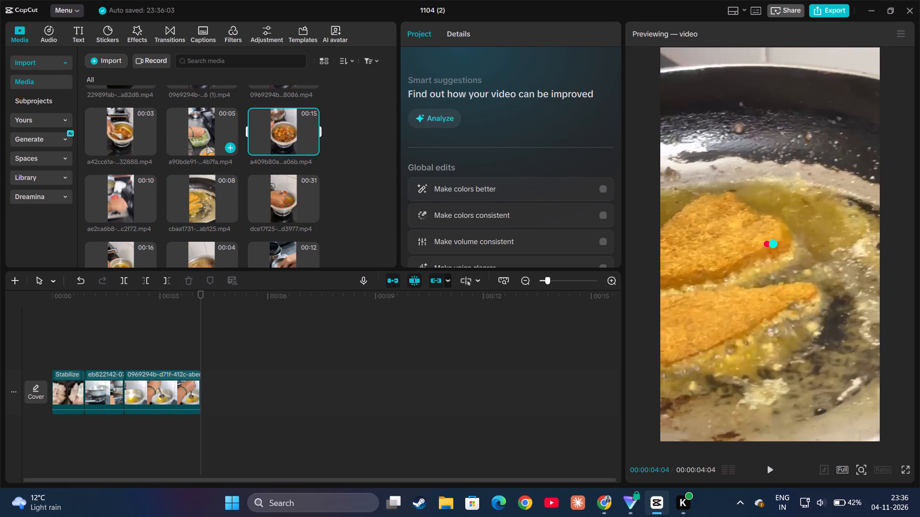
pyautogui.click(185, 134)
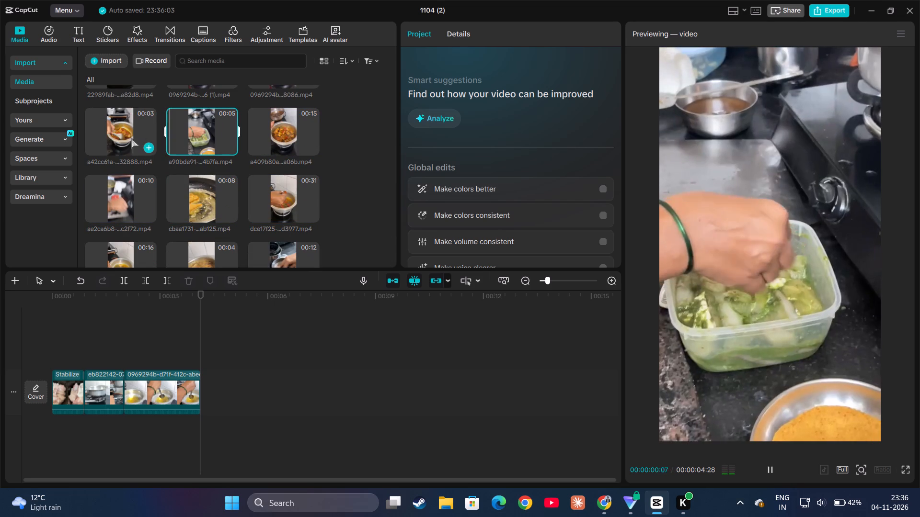
pyautogui.click(128, 140)
# Preview the raw chicken, boiling pot and green paste clips in the middle rows of the imported media for the next shot.
pyautogui.scroll(1, 229, 128)
pyautogui.click(268, 116)
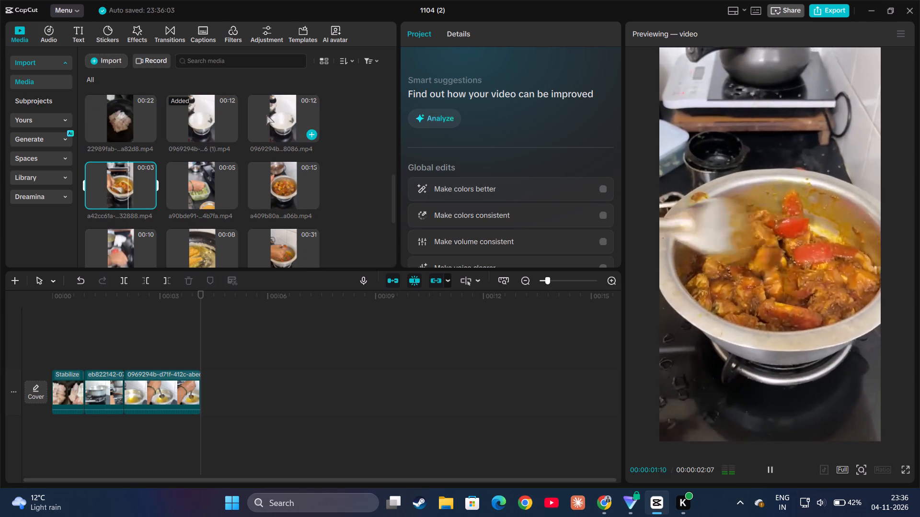
pyautogui.click(127, 127)
pyautogui.scroll(2, 195, 121)
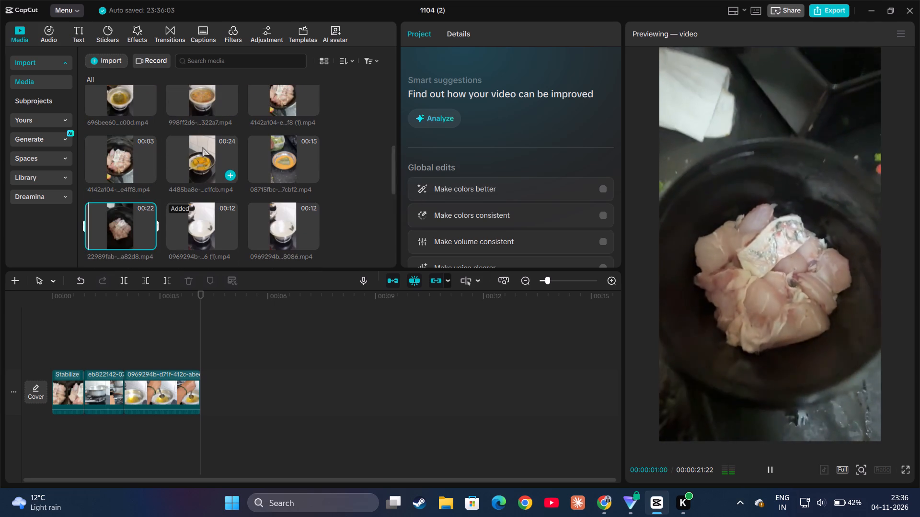
pyautogui.click(203, 148)
pyautogui.click(125, 154)
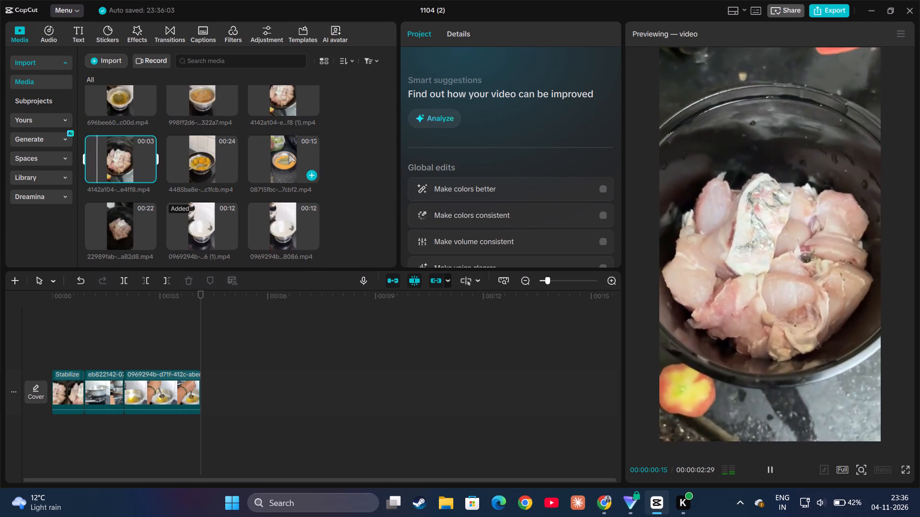
pyautogui.click(289, 154)
pyautogui.scroll(1, 200, 157)
pyautogui.click(283, 138)
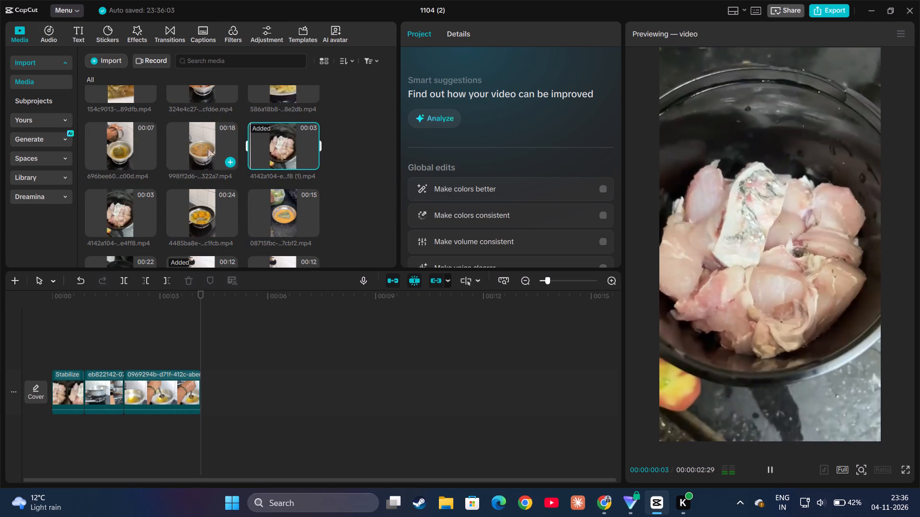
pyautogui.click(178, 143)
pyautogui.click(112, 142)
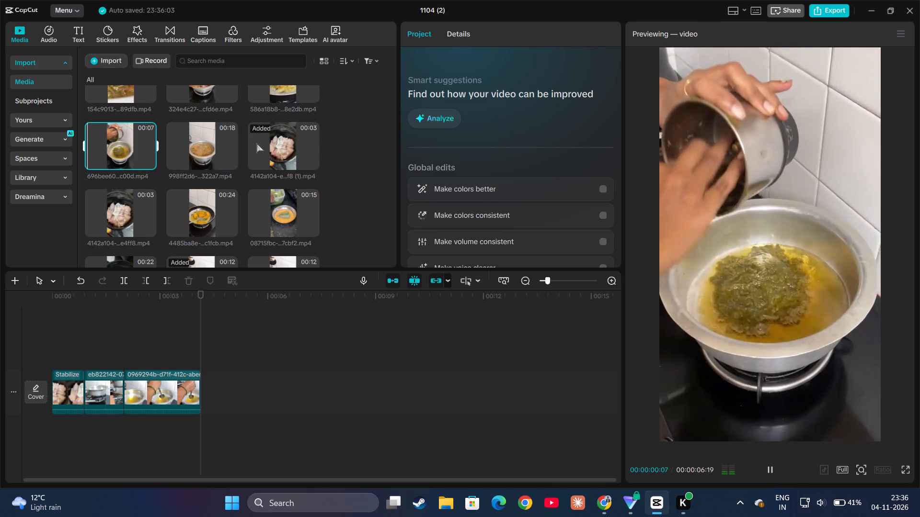
pyautogui.scroll(1, 257, 144)
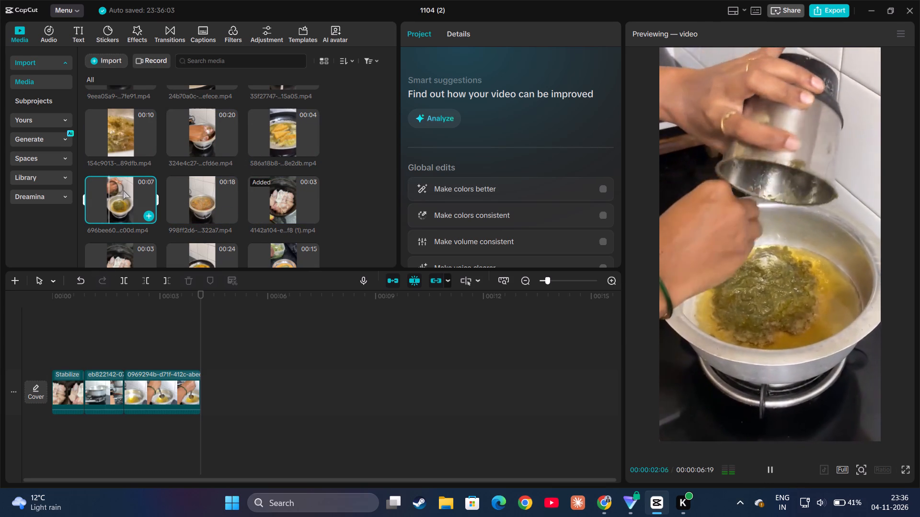
# Add the green paste clip 696bee60 after the oil-pouring clip, play it and trim its end so it lasts about 1.6 seconds.
pyautogui.click(128, 191)
pyautogui.moveTo(128, 191); pyautogui.dragTo(158, 196)
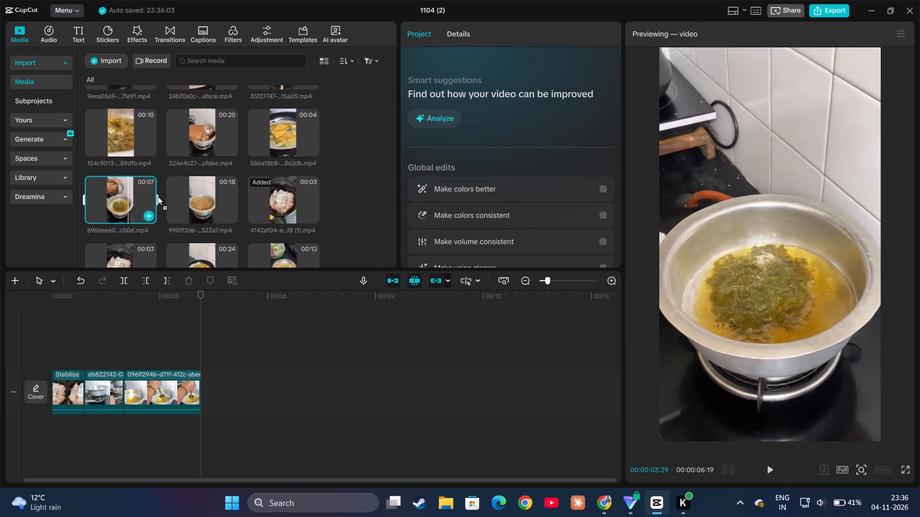
pyautogui.moveTo(158, 196); pyautogui.dragTo(215, 374)
pyautogui.click(195, 353)
pyautogui.press('space')
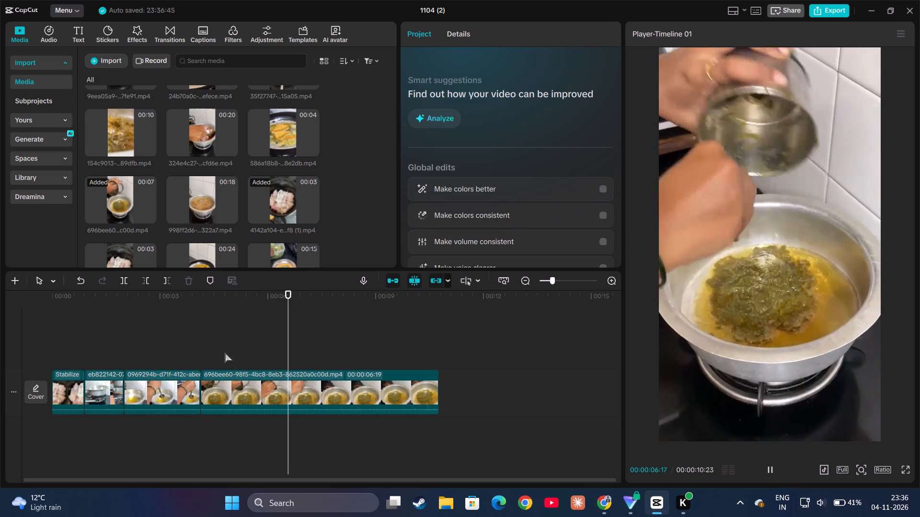
pyautogui.press('space')
pyautogui.moveTo(439, 382); pyautogui.dragTo(440, 382)
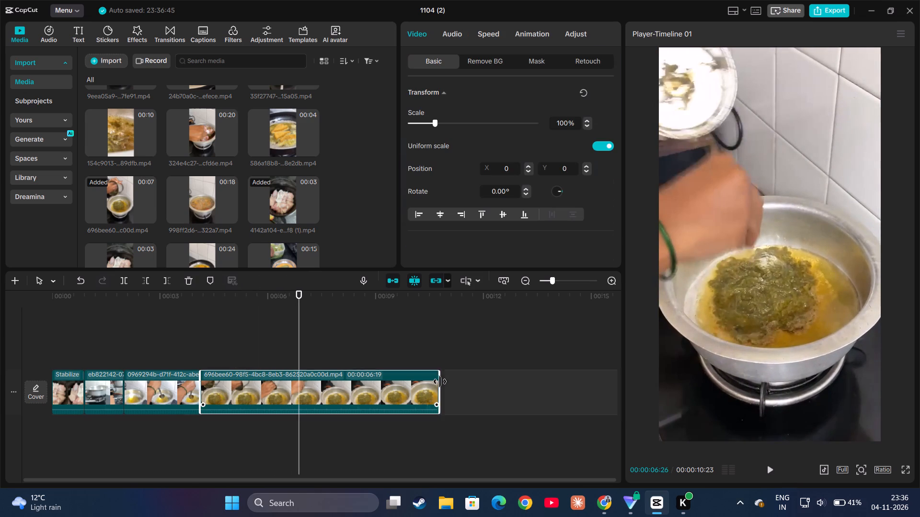
pyautogui.moveTo(440, 382); pyautogui.dragTo(259, 409)
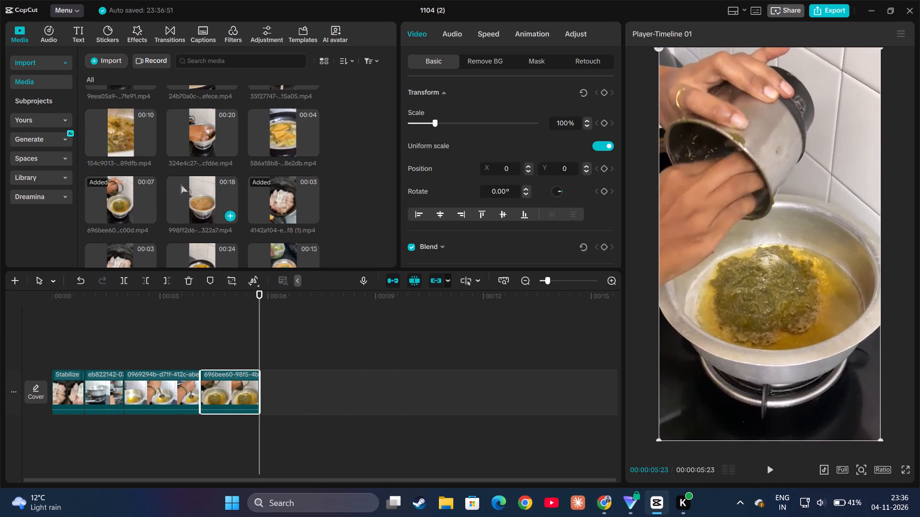
# Preview the boiling pot, chicken and frying clips in the upper rows of the imported media to check their cooking order.
pyautogui.click(192, 185)
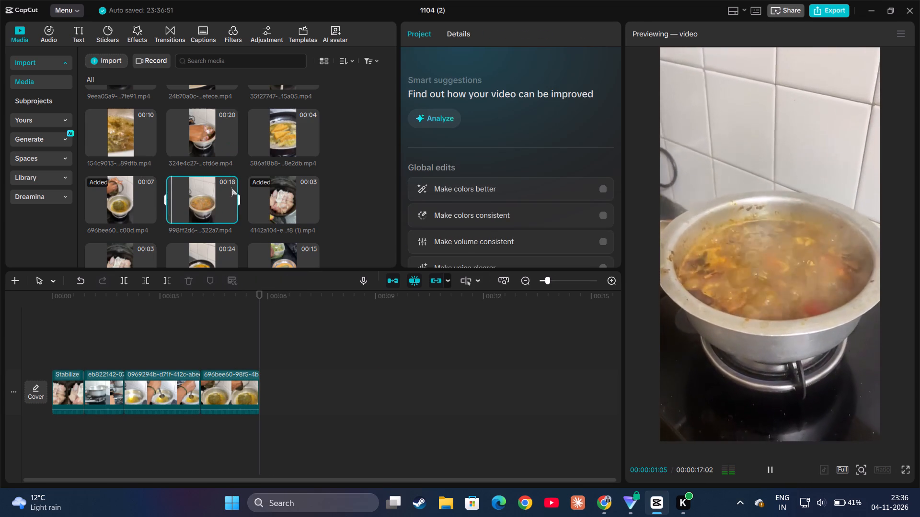
pyautogui.click(209, 135)
pyautogui.click(272, 135)
pyautogui.scroll(2, 272, 135)
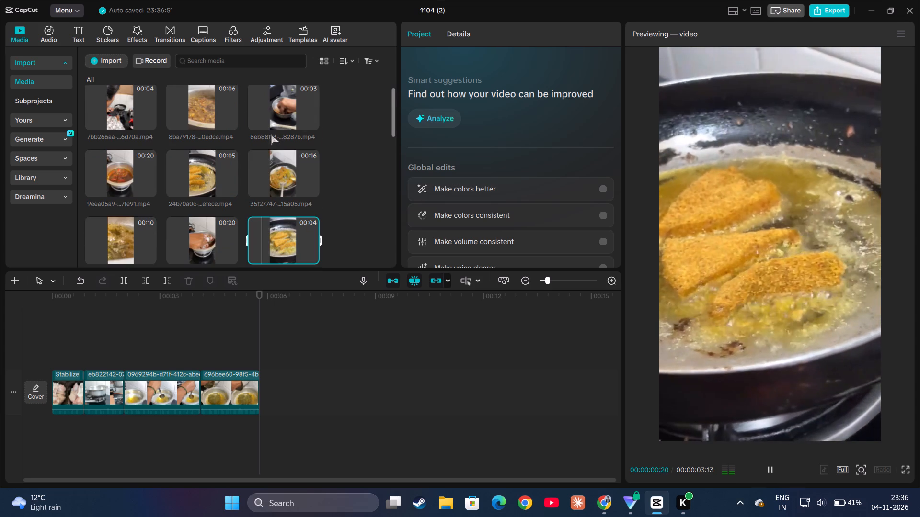
pyautogui.scroll(3, 280, 164)
pyautogui.click(127, 187)
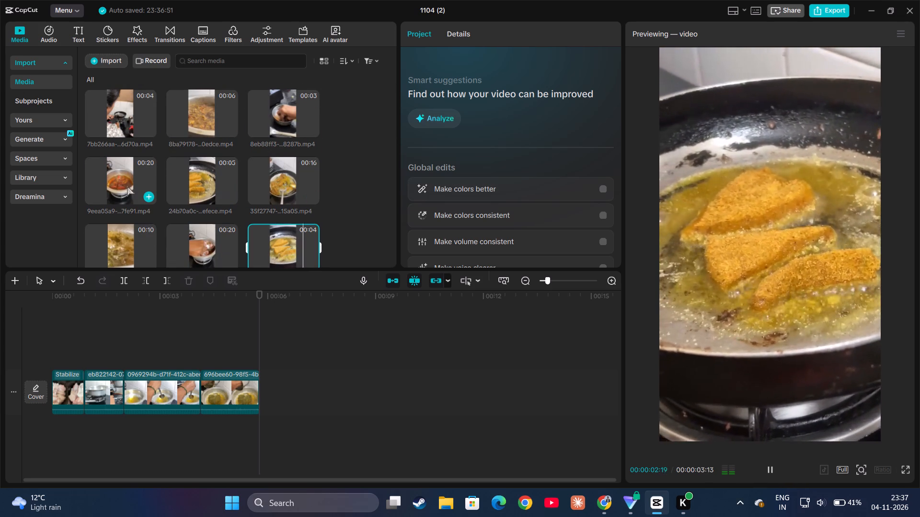
# Preview the curry, spice, frying and paste-pouring clips further down the imported media to find where the green paste is first poured.
pyautogui.scroll(-3, 221, 156)
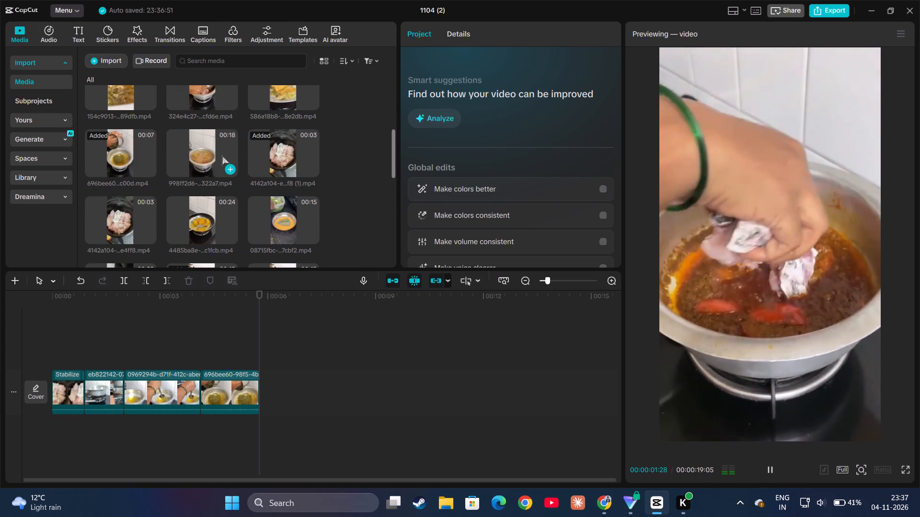
pyautogui.scroll(-3, 224, 153)
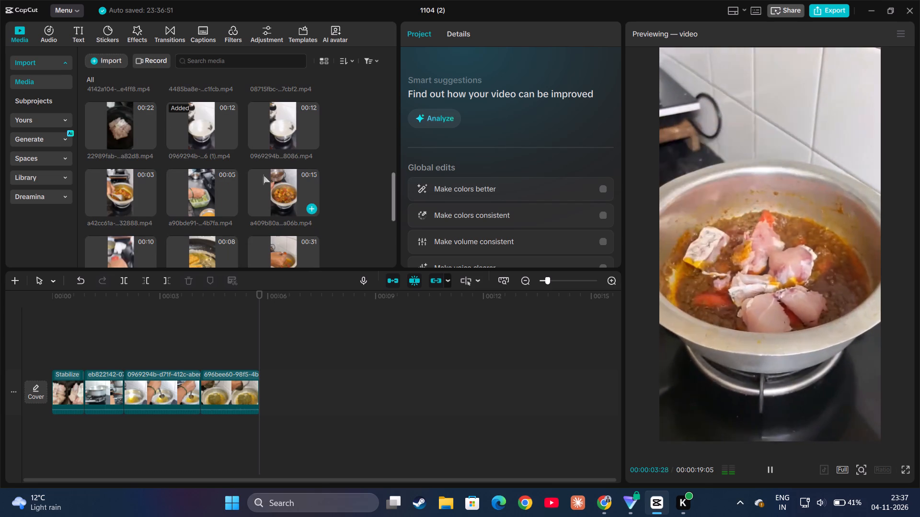
pyautogui.click(272, 177)
pyautogui.click(120, 181)
pyautogui.scroll(-1, 229, 148)
pyautogui.click(294, 198)
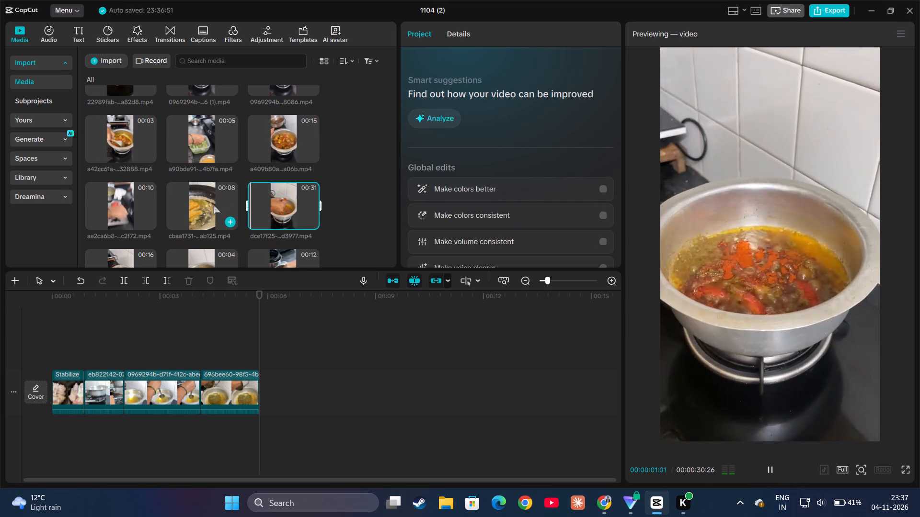
pyautogui.click(196, 207)
pyautogui.click(131, 208)
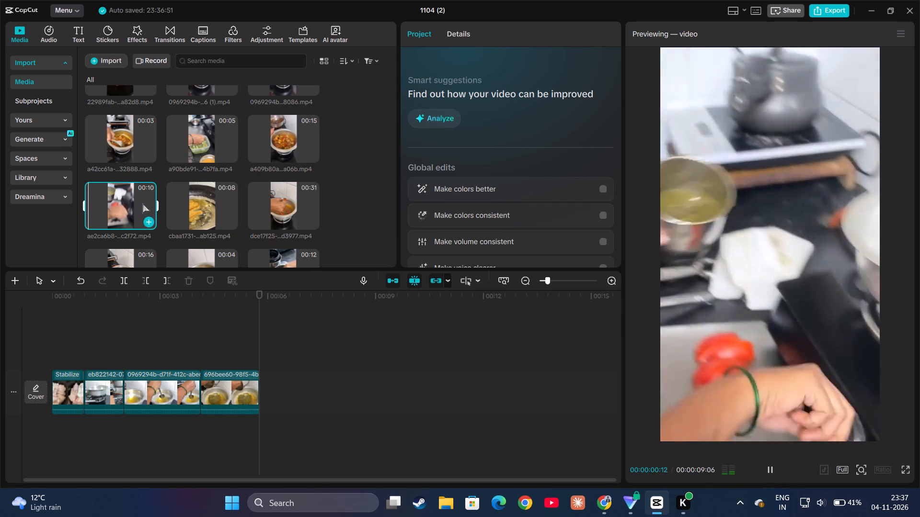
# Replace the last timeline clip with the paste-pouring clip ae2ca6b8, using the original video effect.
pyautogui.moveTo(133, 194); pyautogui.dragTo(152, 261)
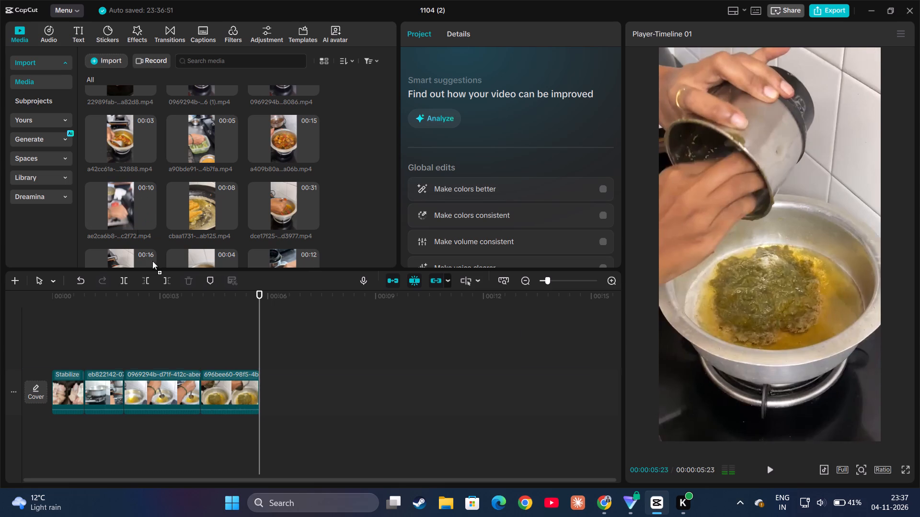
pyautogui.moveTo(152, 261); pyautogui.dragTo(237, 390)
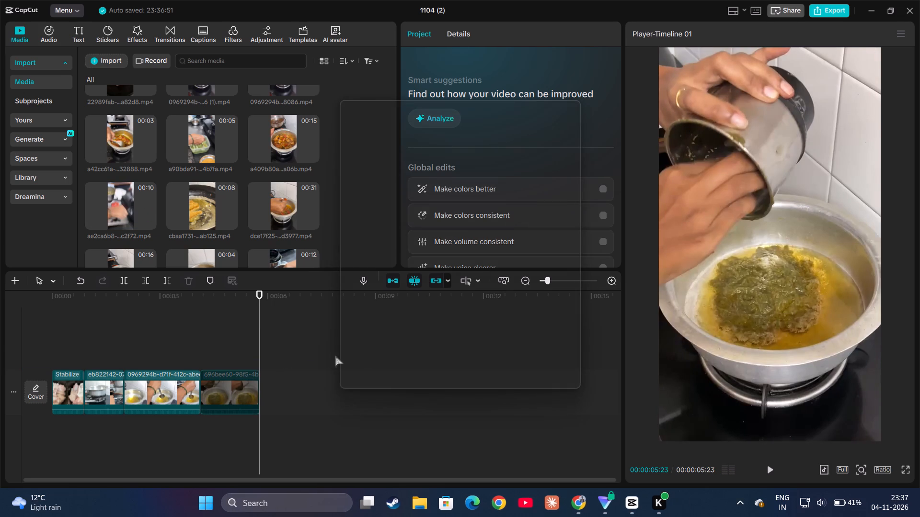
pyautogui.moveTo(490, 329); pyautogui.dragTo(297, 353)
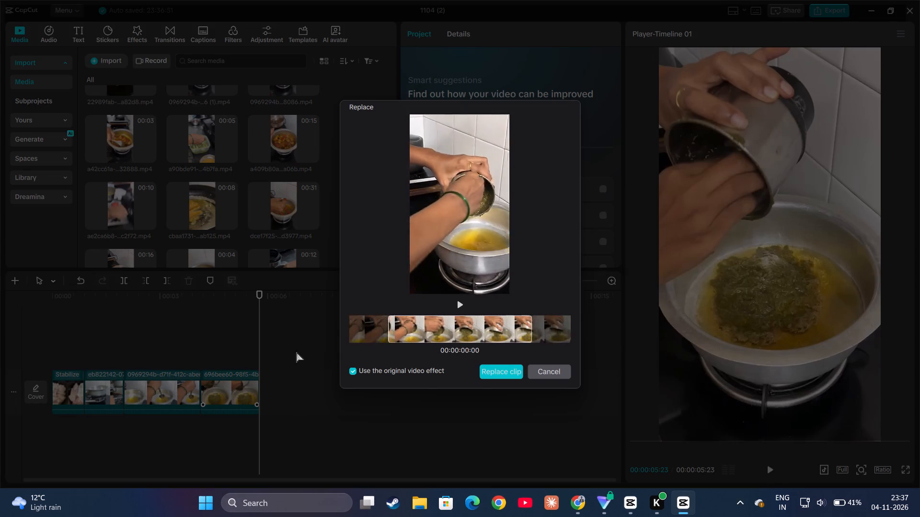
pyautogui.moveTo(297, 353); pyautogui.dragTo(276, 353)
pyautogui.click(502, 373)
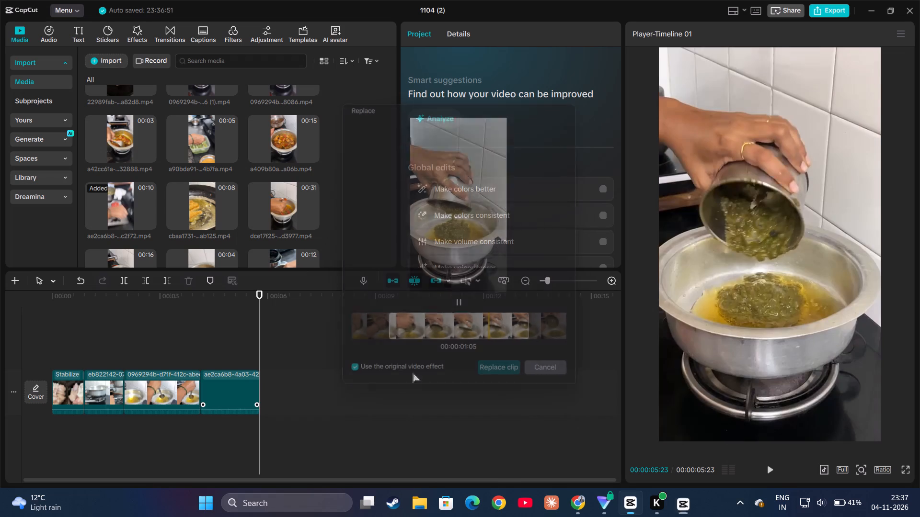
# Play the replaced paste-pouring clip and extend its start so it lasts about 2.4 seconds.
pyautogui.click(190, 341)
pyautogui.press('space')
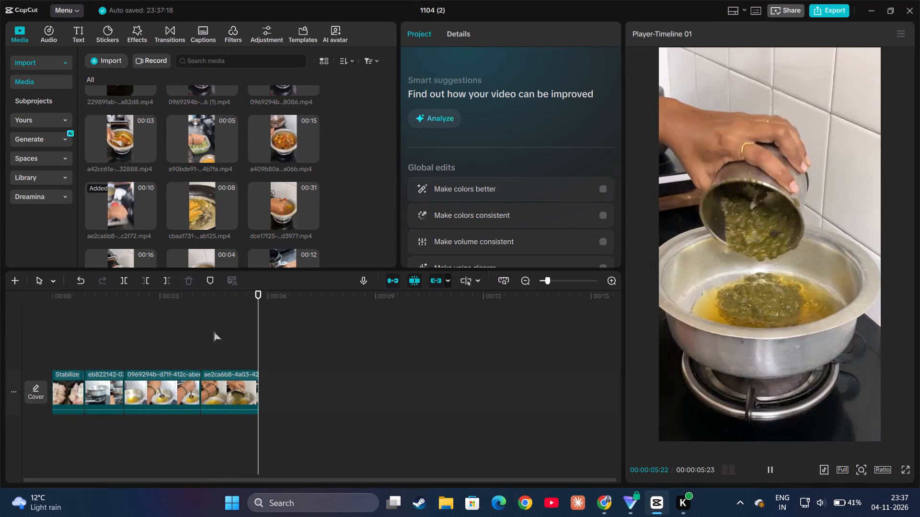
pyautogui.click(201, 359)
pyautogui.press('space')
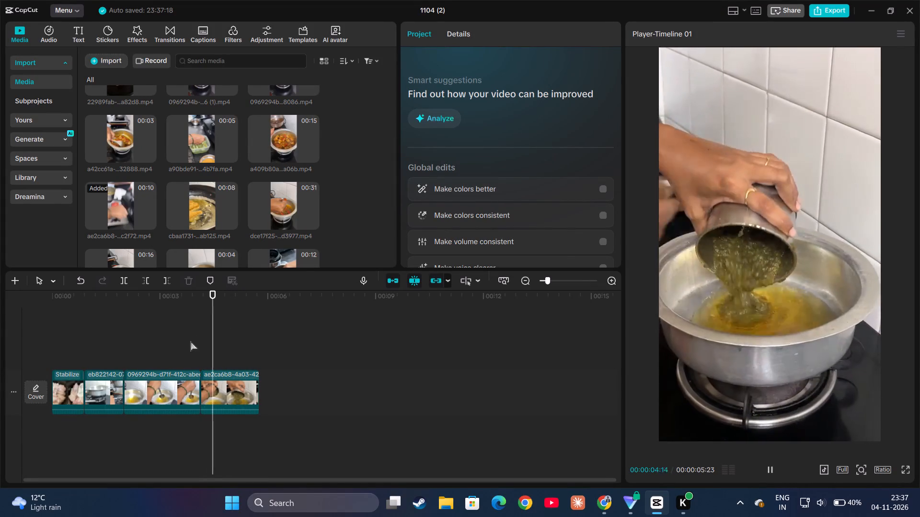
pyautogui.click(191, 342)
pyautogui.press('space')
pyautogui.press('space')
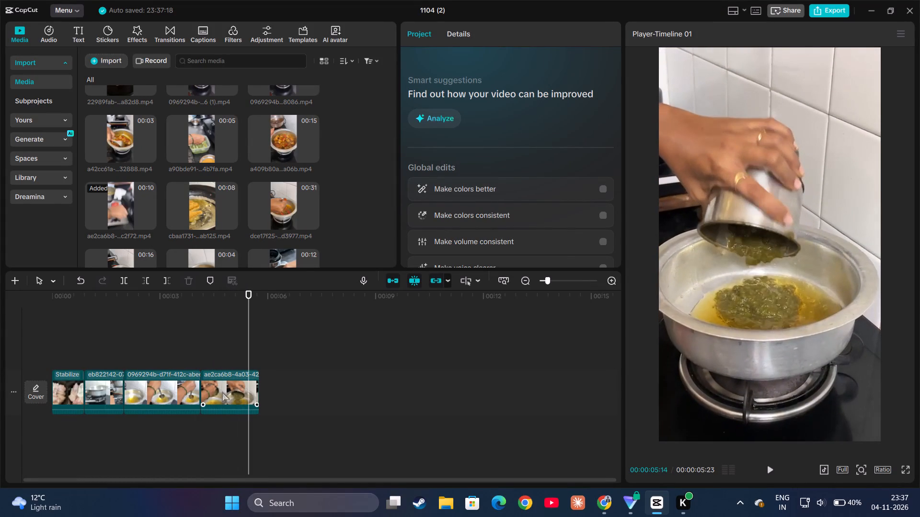
pyautogui.click(222, 393)
pyautogui.moveTo(201, 383); pyautogui.dragTo(200, 383)
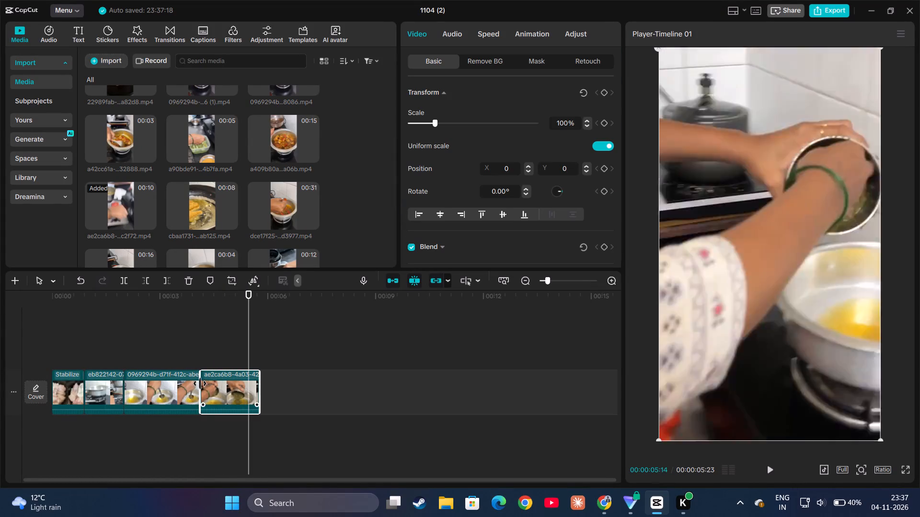
pyautogui.moveTo(200, 383); pyautogui.dragTo(174, 394)
# Play the paste-pouring clip, extend its start further so it lasts about 3.9 seconds, and play it again.
pyautogui.press('space')
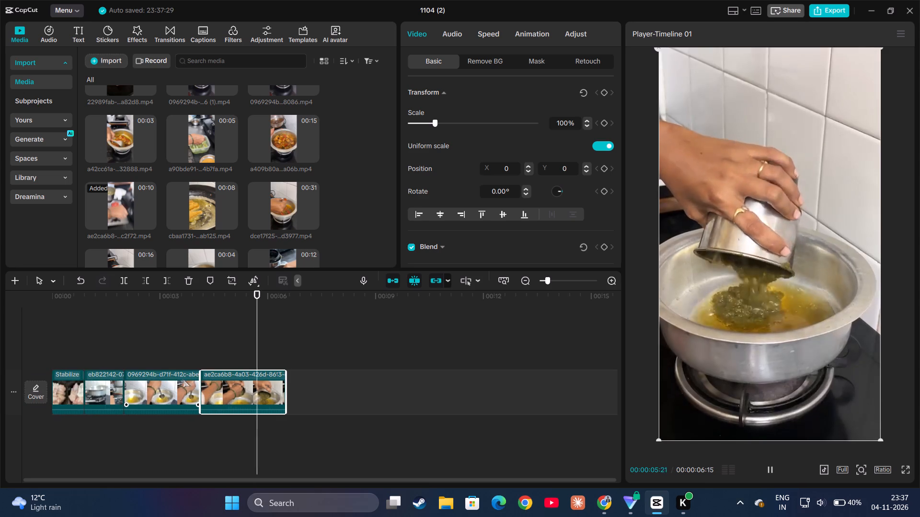
pyautogui.click(192, 348)
pyautogui.press('space')
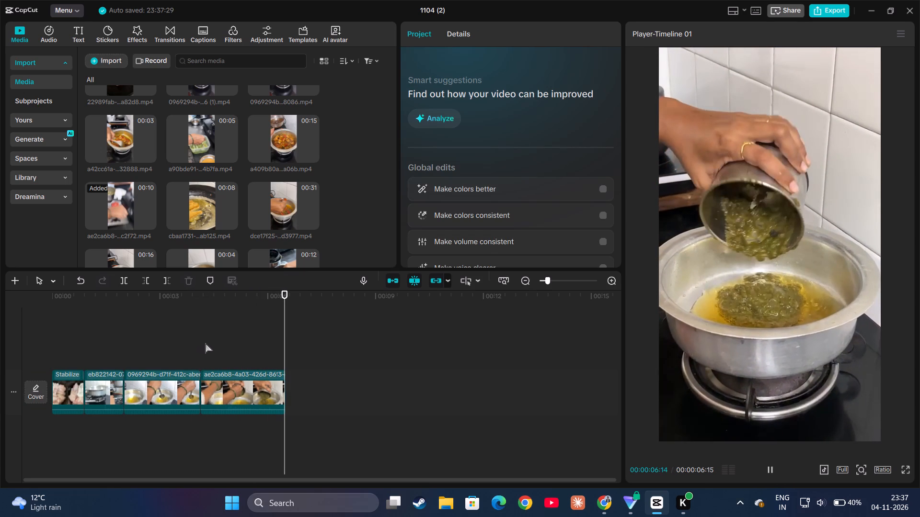
pyautogui.click(209, 389)
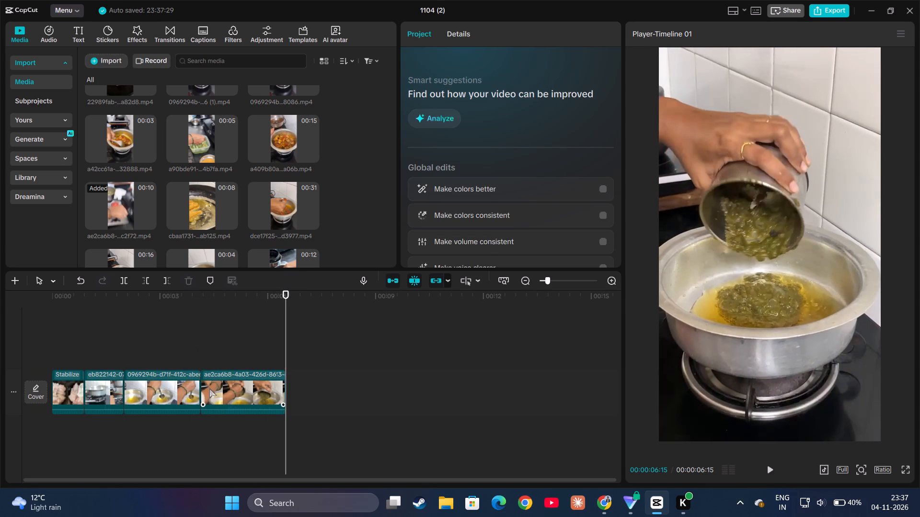
pyautogui.moveTo(198, 389); pyautogui.dragTo(146, 392)
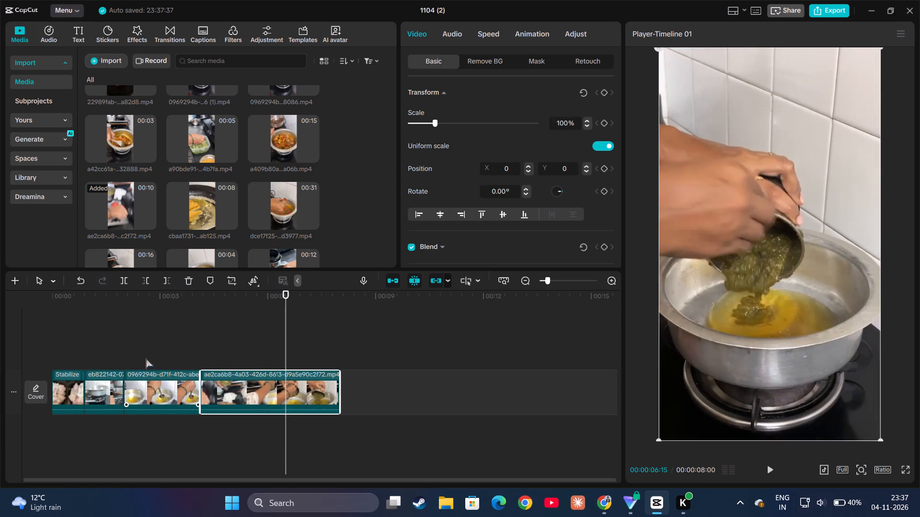
pyautogui.click(182, 341)
pyautogui.press('space')
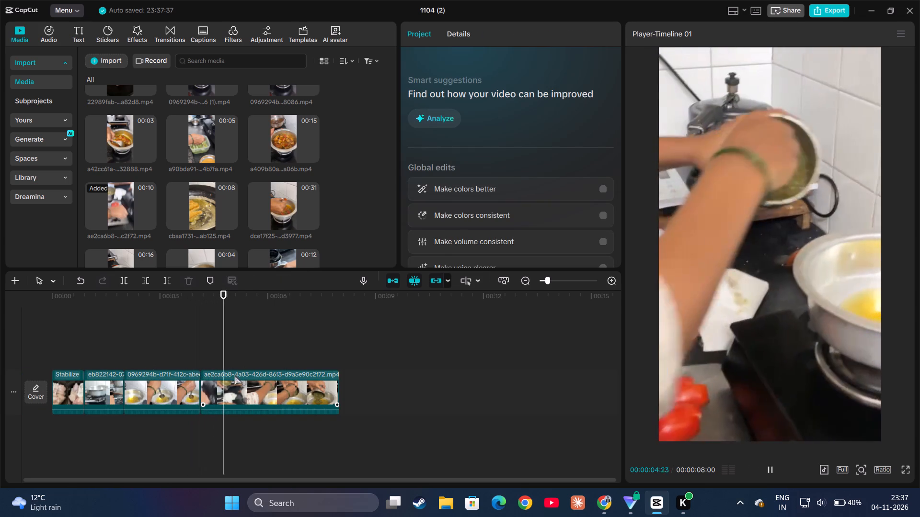
# Trim the start and end of the paste-pouring clip ae2ca6b8 so it lasts about 2.5 seconds, playing it between cuts.
pyautogui.press('space')
pyautogui.click(217, 391)
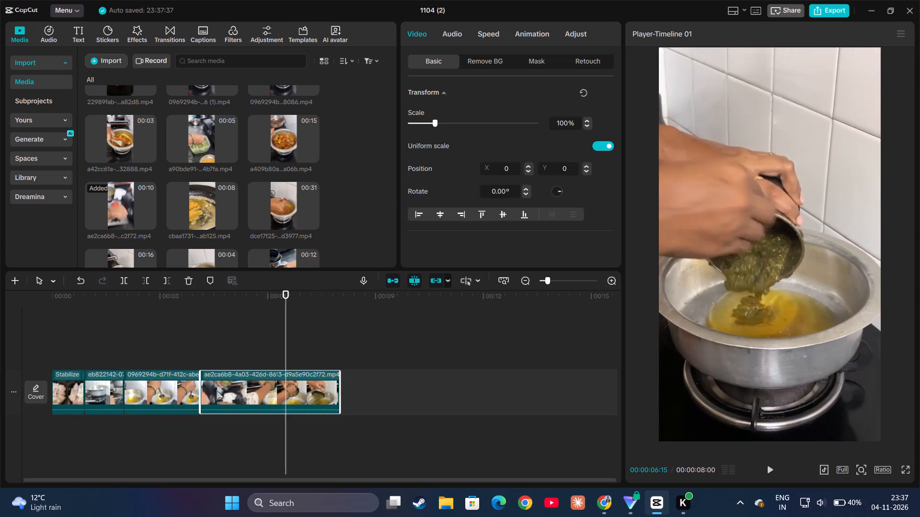
pyautogui.moveTo(197, 388); pyautogui.dragTo(225, 391)
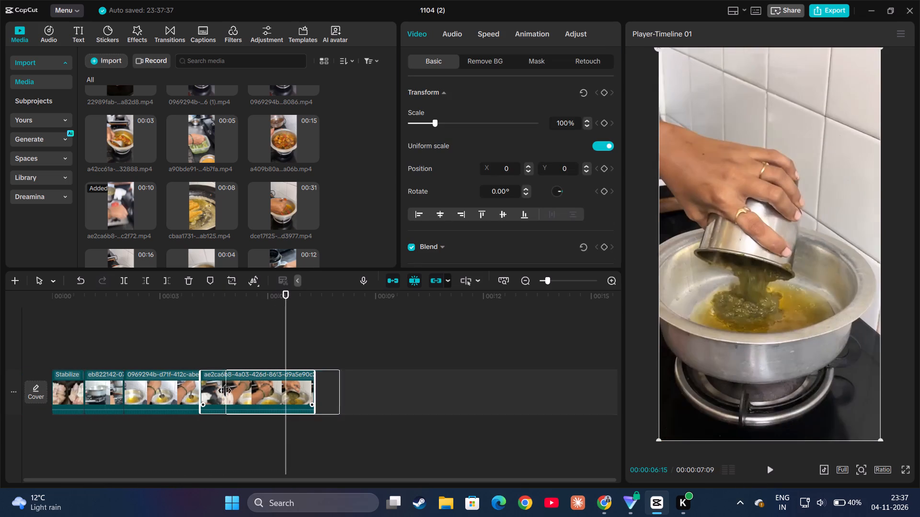
pyautogui.click(202, 350)
pyautogui.press('space')
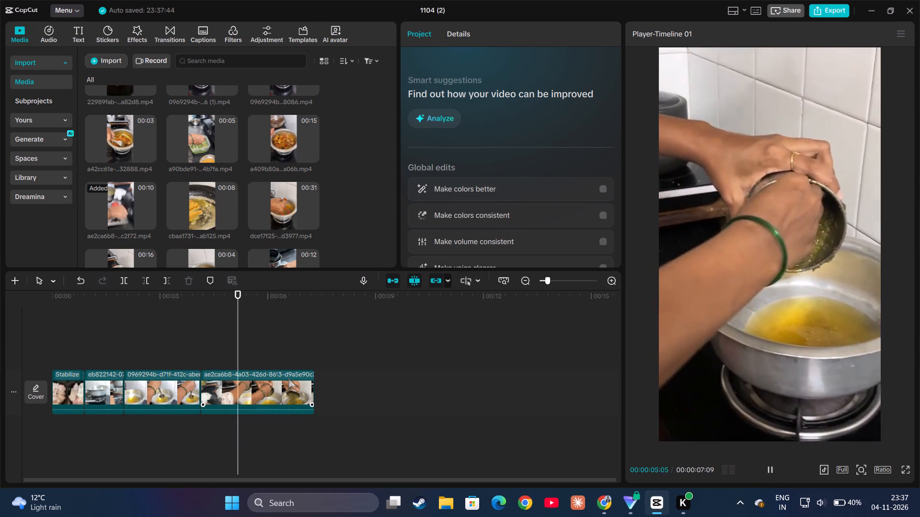
pyautogui.press('space')
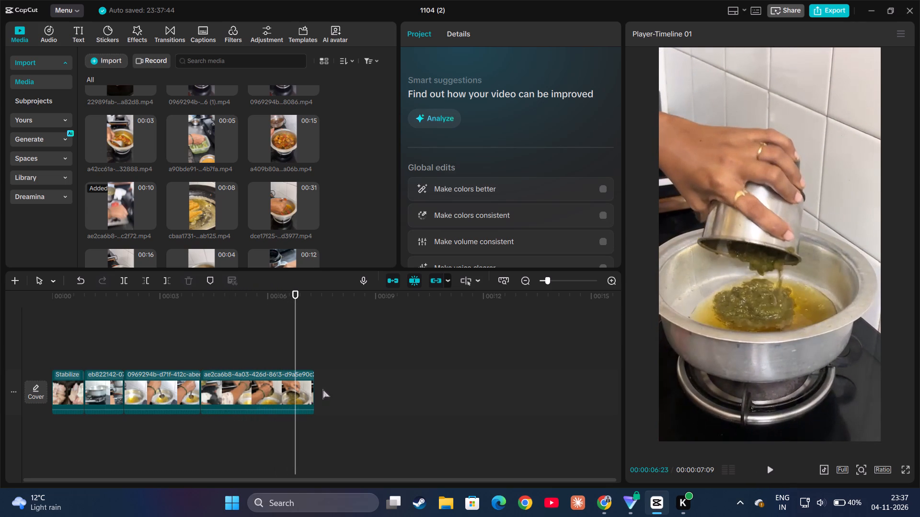
pyautogui.moveTo(312, 392); pyautogui.dragTo(288, 394)
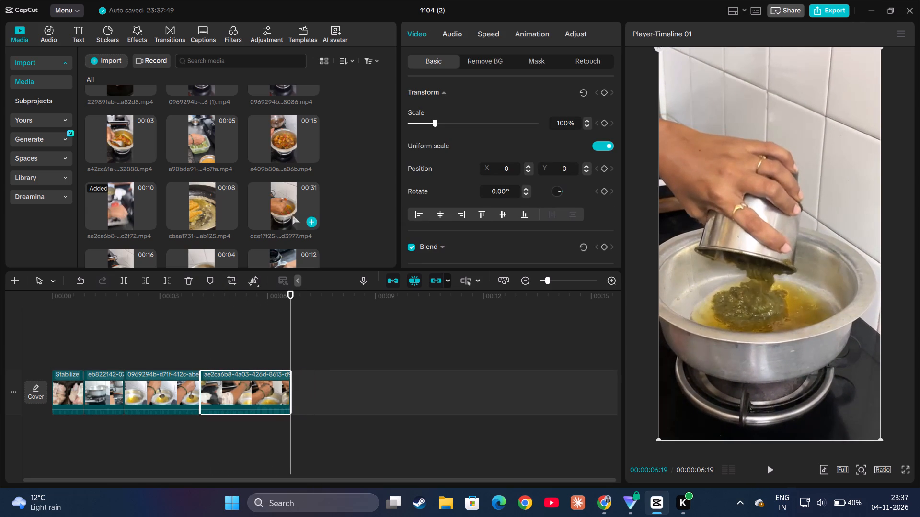
# Preview clips dce17f25, a409b80a, e35b8c28 and df21dd86 in the imported media to find the shot that follows the paste pouring.
pyautogui.click(295, 201)
pyautogui.click(288, 200)
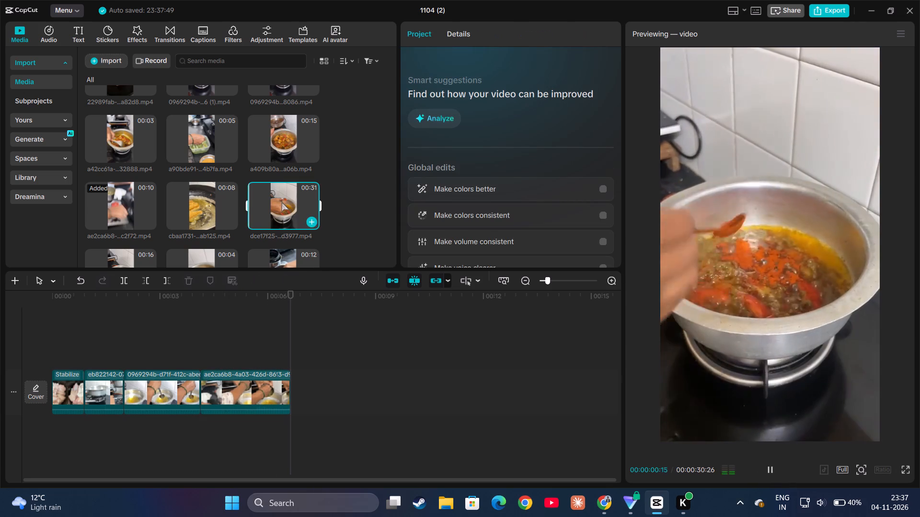
pyautogui.press('space')
pyautogui.click(270, 150)
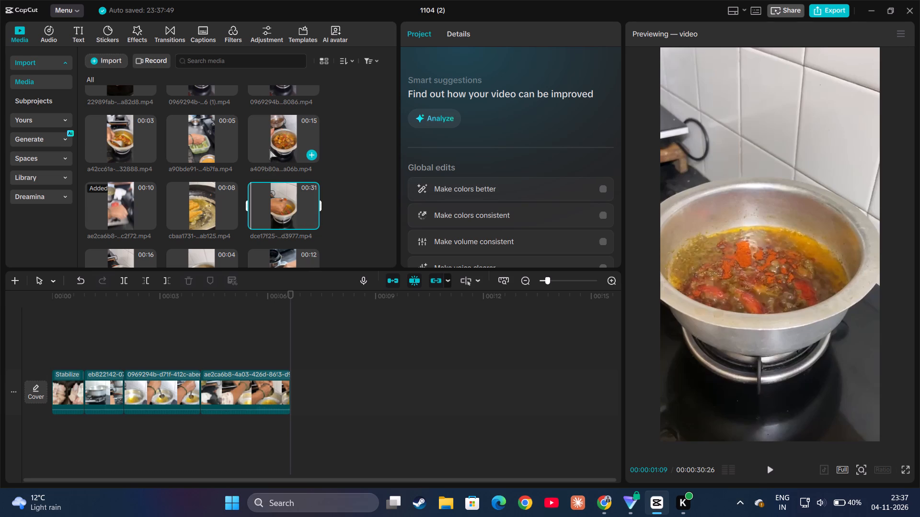
pyautogui.scroll(-2, 208, 183)
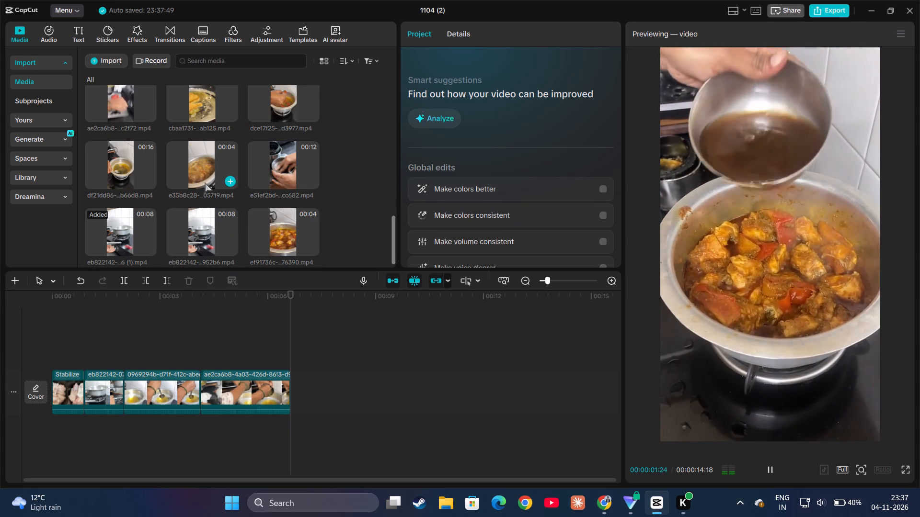
pyautogui.scroll(-1, 205, 183)
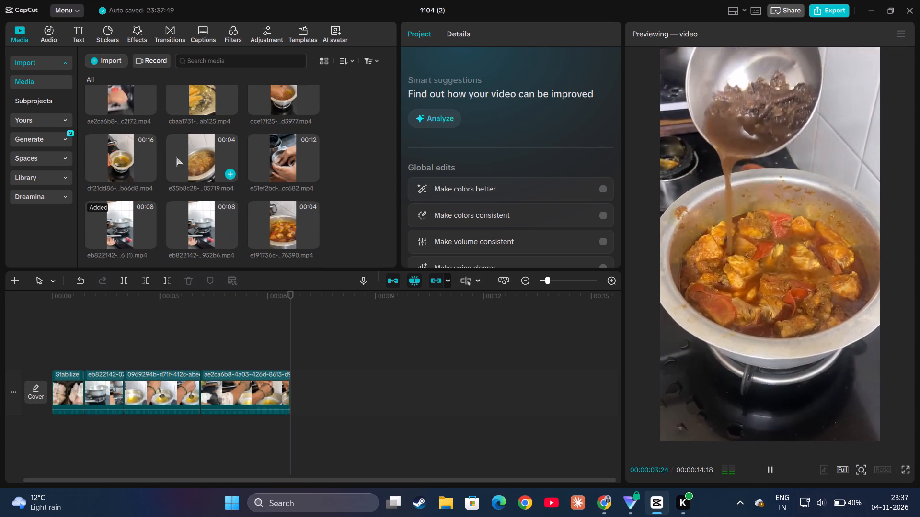
pyautogui.click(186, 155)
pyautogui.click(93, 159)
pyautogui.click(115, 155)
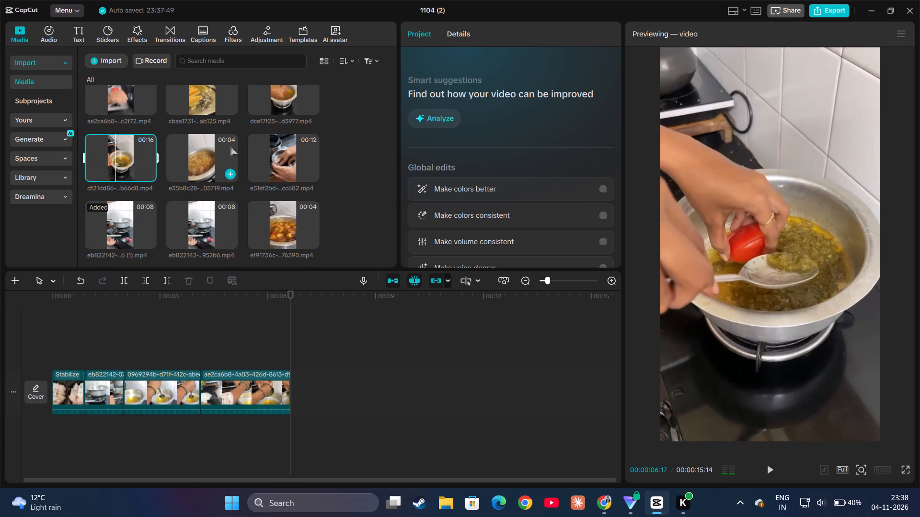
pyautogui.press('space')
pyautogui.press('space')
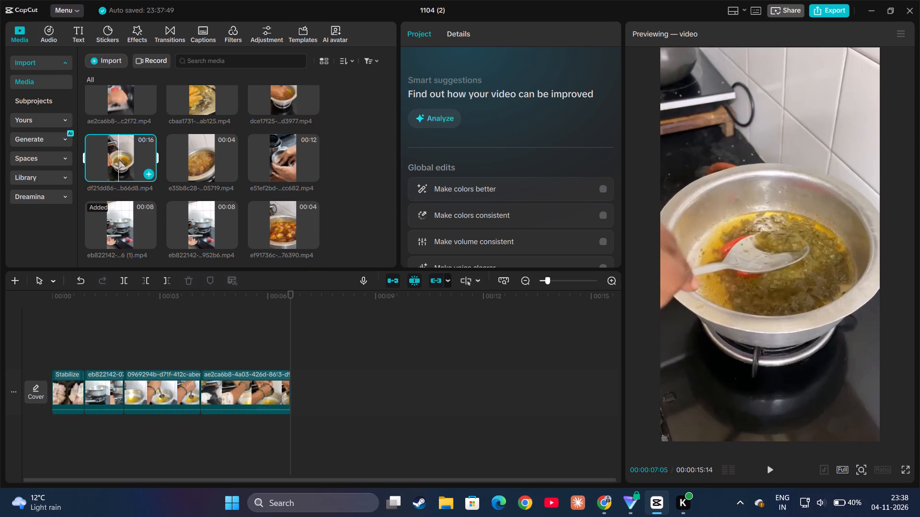
# Add the paste-stirring clip df21dd86 to the end of the timeline and play its opening.
pyautogui.moveTo(118, 159); pyautogui.dragTo(295, 391)
pyautogui.click(287, 354)
pyautogui.press('space')
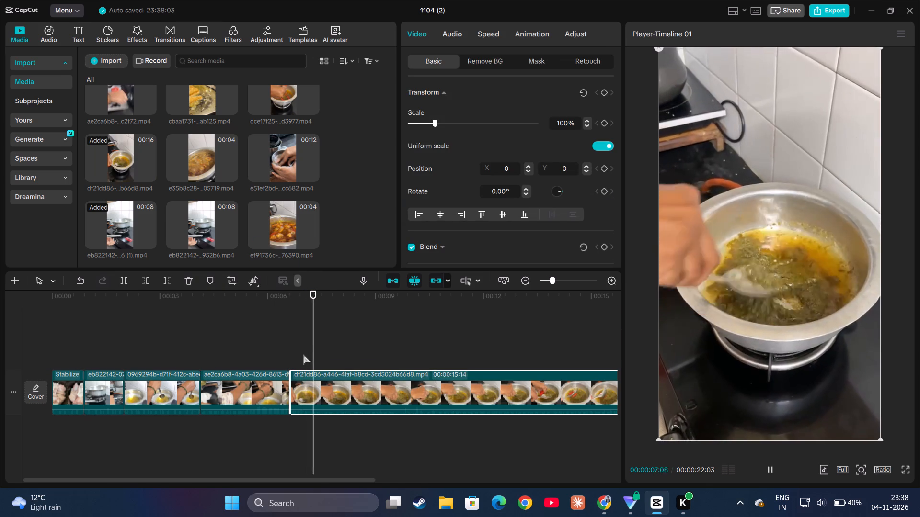
pyautogui.press('space')
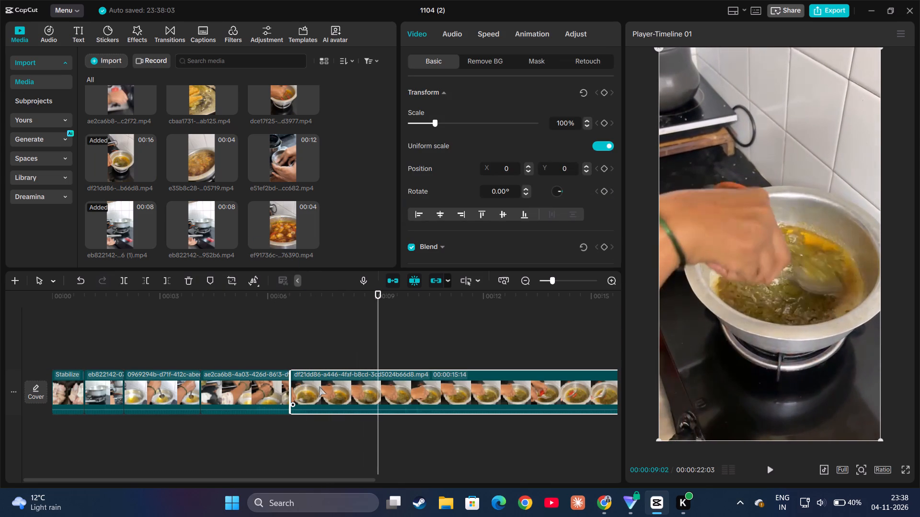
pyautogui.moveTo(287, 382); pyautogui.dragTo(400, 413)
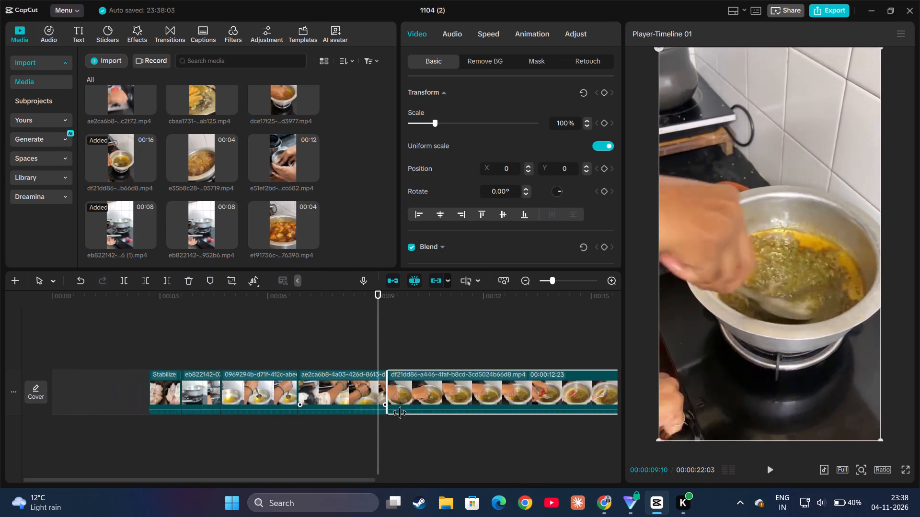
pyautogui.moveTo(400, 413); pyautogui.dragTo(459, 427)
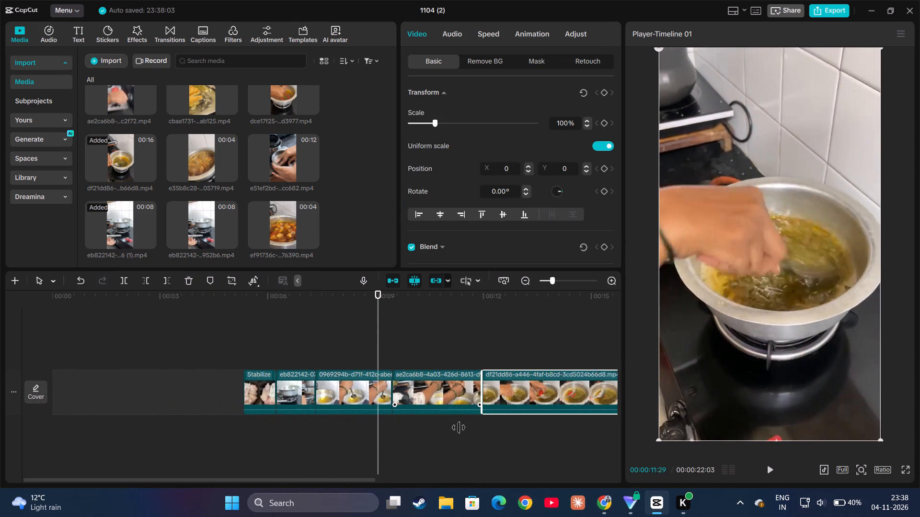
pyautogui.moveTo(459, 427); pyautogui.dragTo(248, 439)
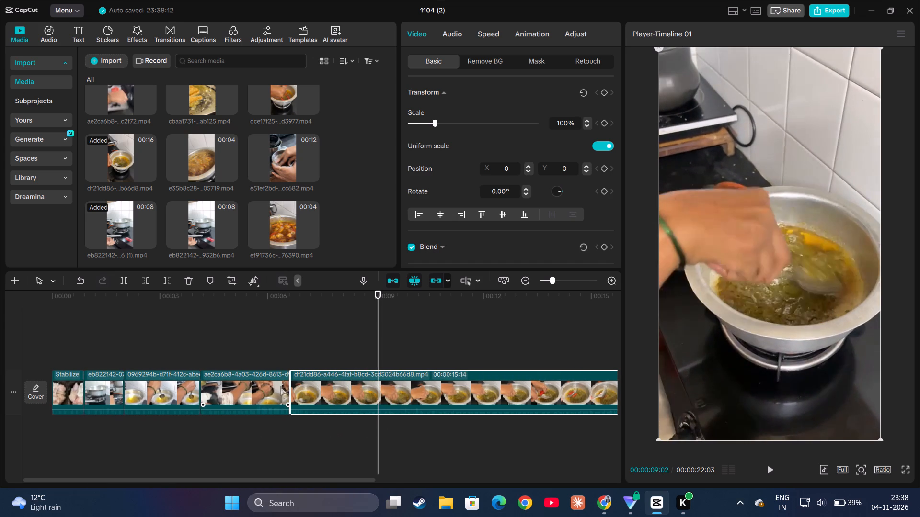
# Play the opening of the df21dd86 clip and split it at 00:00:08:08.
pyautogui.click(279, 349)
pyautogui.press('space')
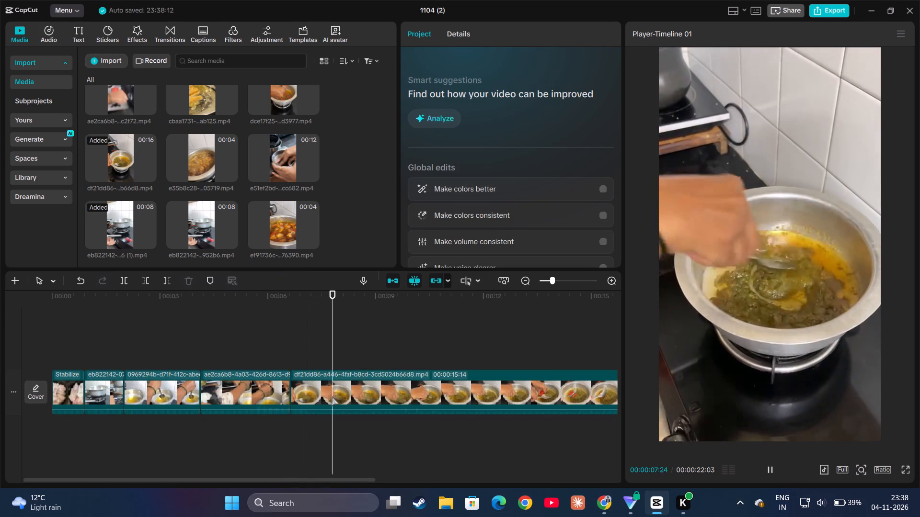
pyautogui.press('space')
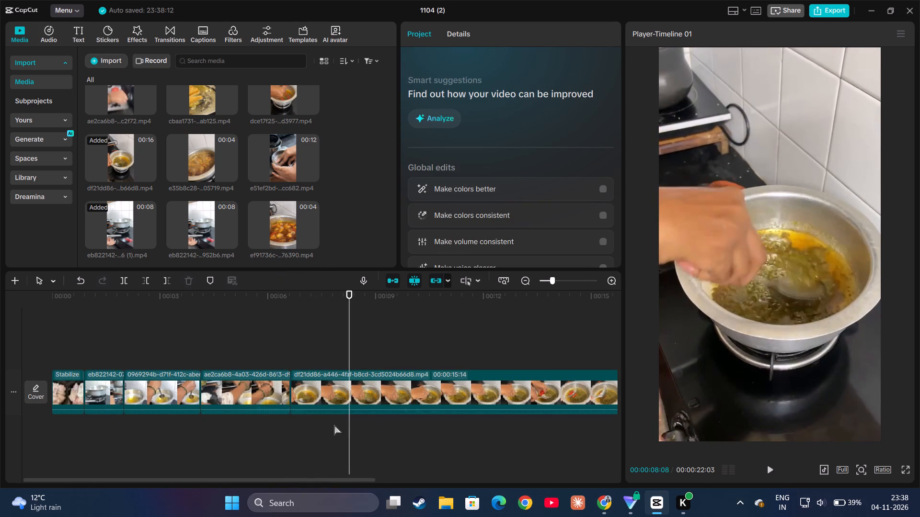
pyautogui.hotkey('ctrl', 'b')
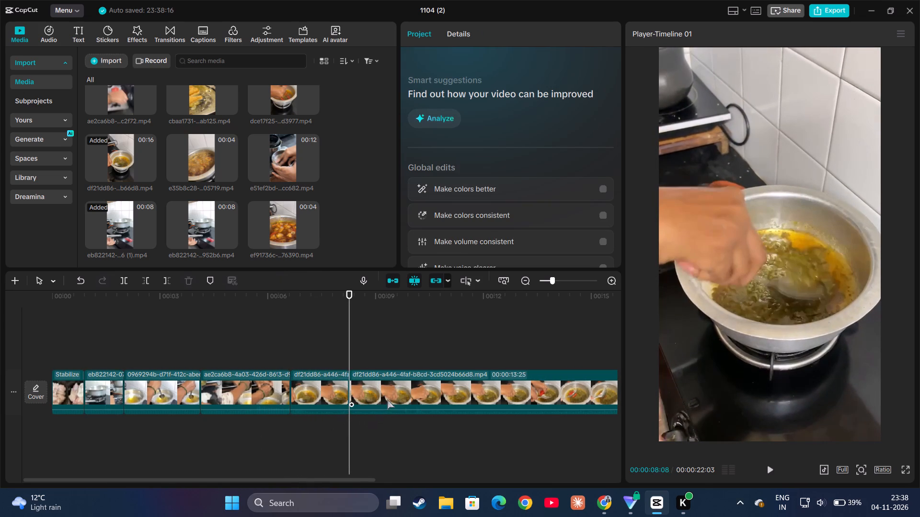
# Find where the tomatoes go into the pot, split the df21dd86 clip just before it at 00:00:12:08, and delete the stirring section between the splits.
pyautogui.hscroll(-1, 388, 400)
pyautogui.click(259, 343)
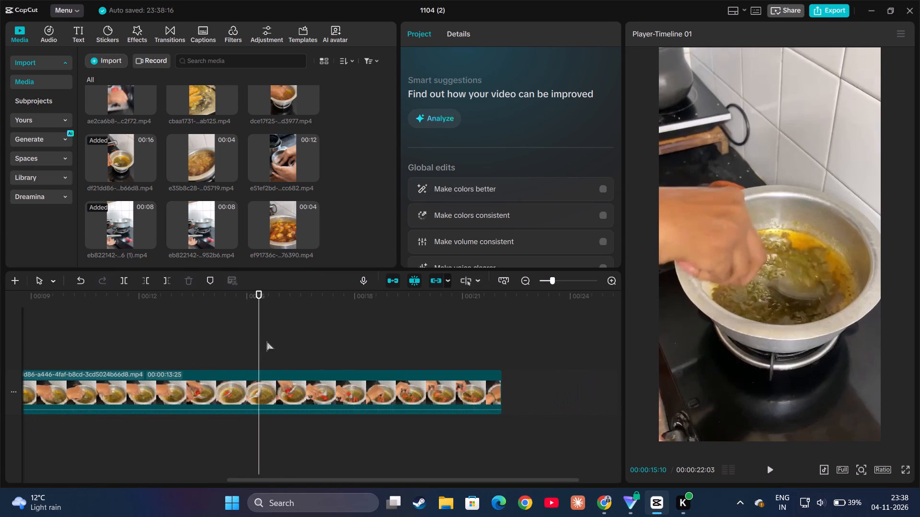
pyautogui.press('space')
pyautogui.click(226, 338)
pyautogui.press('space')
pyautogui.click(202, 338)
pyautogui.press('space')
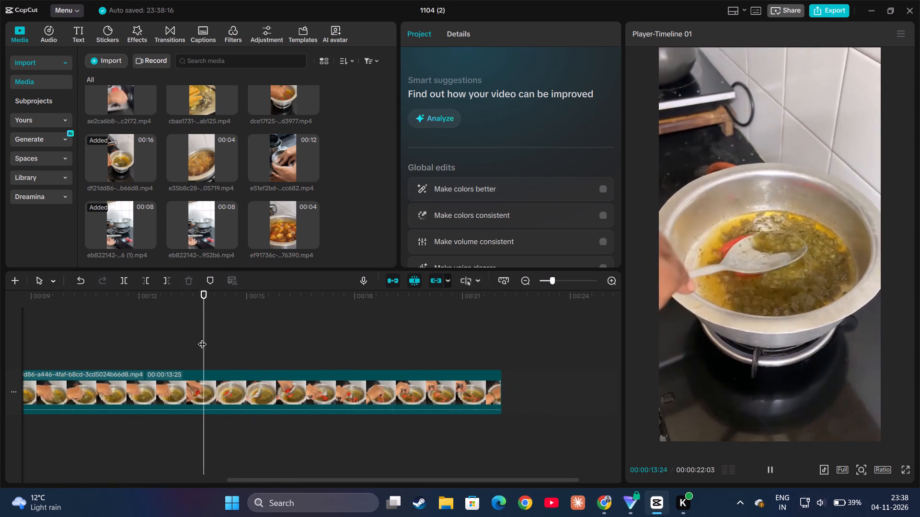
pyautogui.click(167, 338)
pyautogui.press('space')
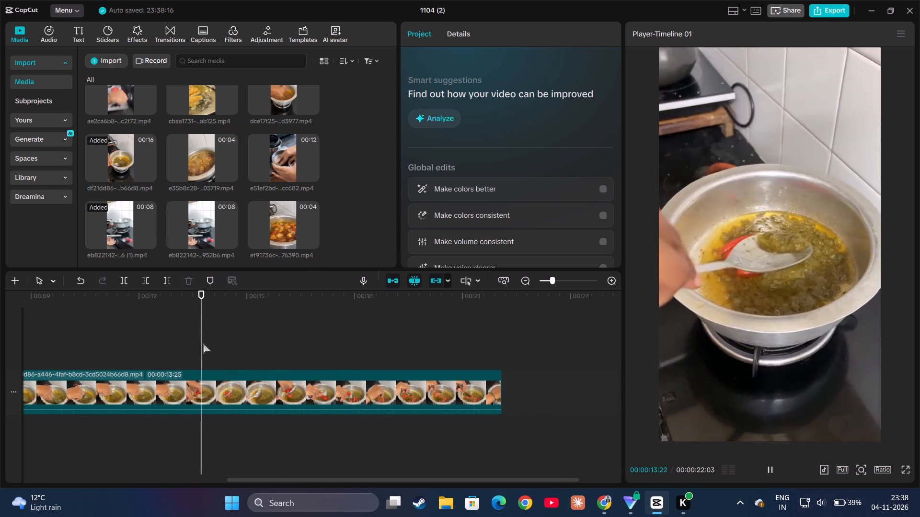
pyautogui.click(195, 336)
pyautogui.click(168, 335)
pyautogui.click(155, 337)
pyautogui.press('space')
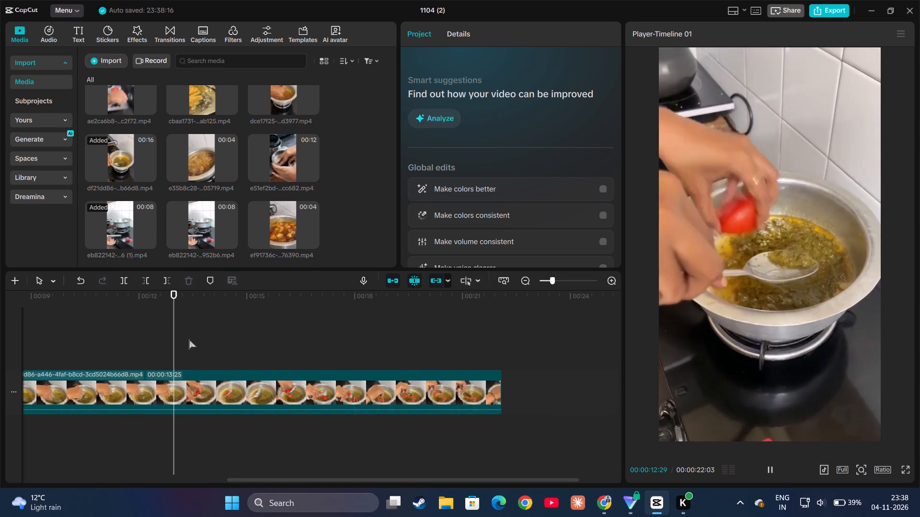
pyautogui.press('space')
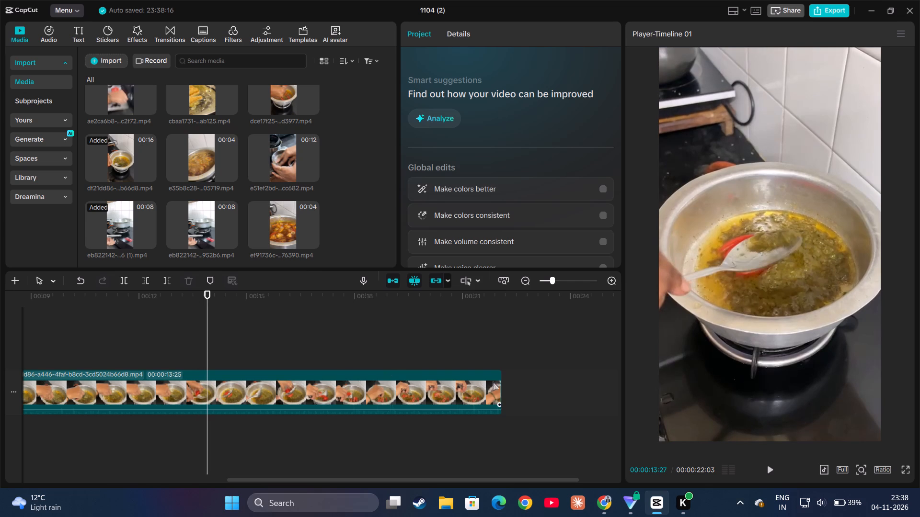
pyautogui.moveTo(155, 343); pyautogui.dragTo(161, 341)
pyautogui.press('space')
pyautogui.press('space')
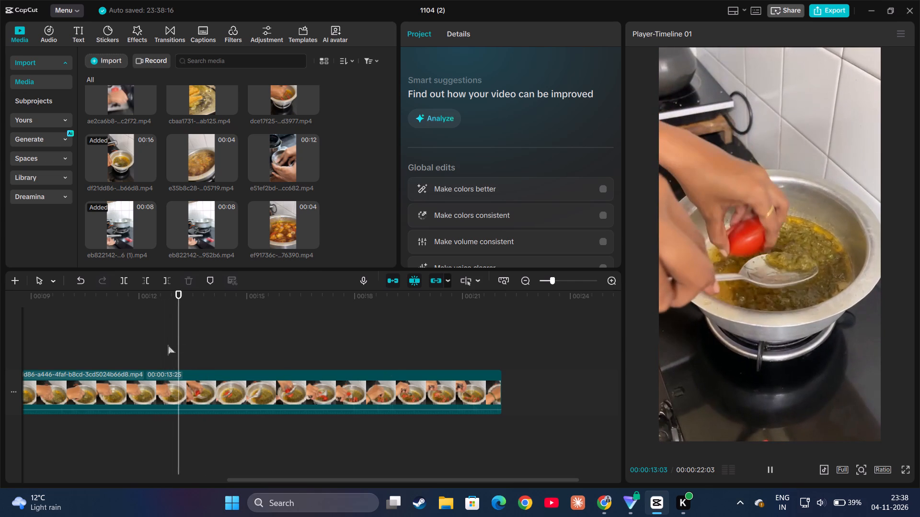
pyautogui.click(149, 347)
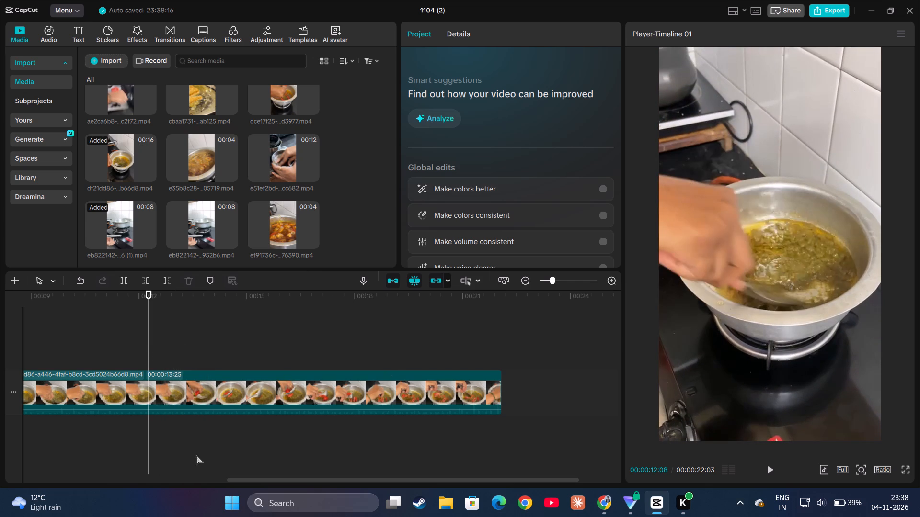
pyautogui.hotkey('ctrl', 'b')
pyautogui.click(130, 396)
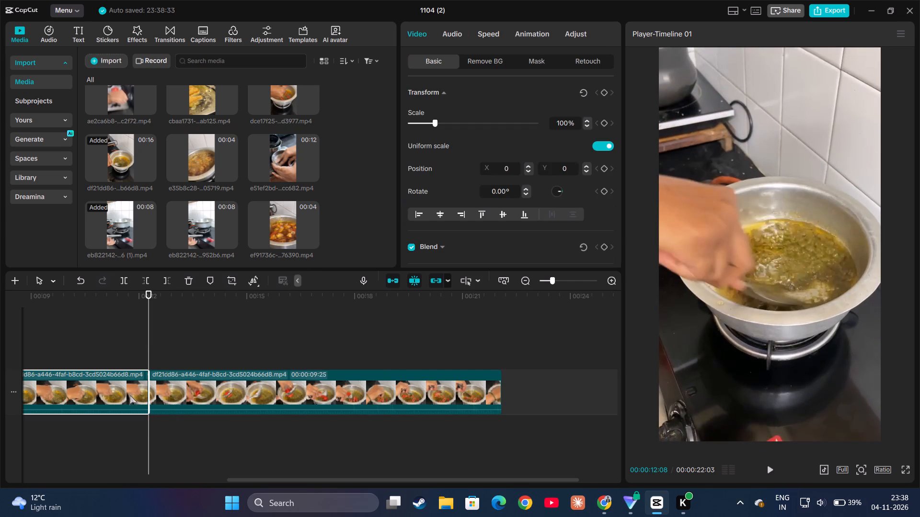
pyautogui.press('BackSpace')
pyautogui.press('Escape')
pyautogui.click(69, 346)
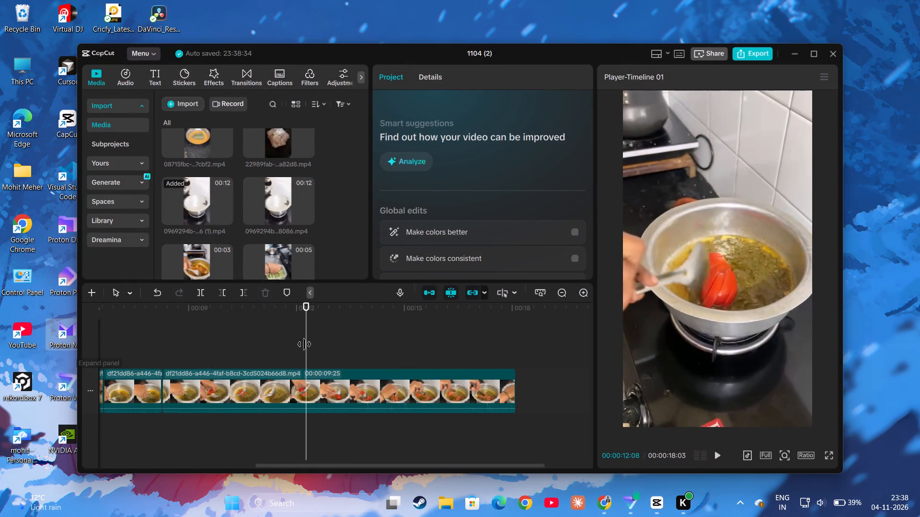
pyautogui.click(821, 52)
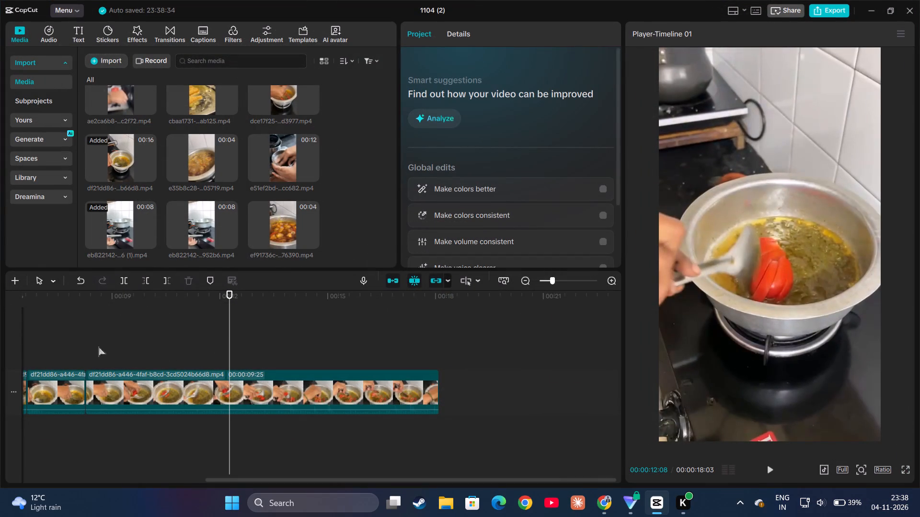
# Play the shortened sequence through the tomato shot, split it at 00:00:13:00, and delete the remainder after the split.
pyautogui.click(64, 348)
pyautogui.hscroll(1, 64, 348)
pyautogui.click(254, 351)
pyautogui.press('space')
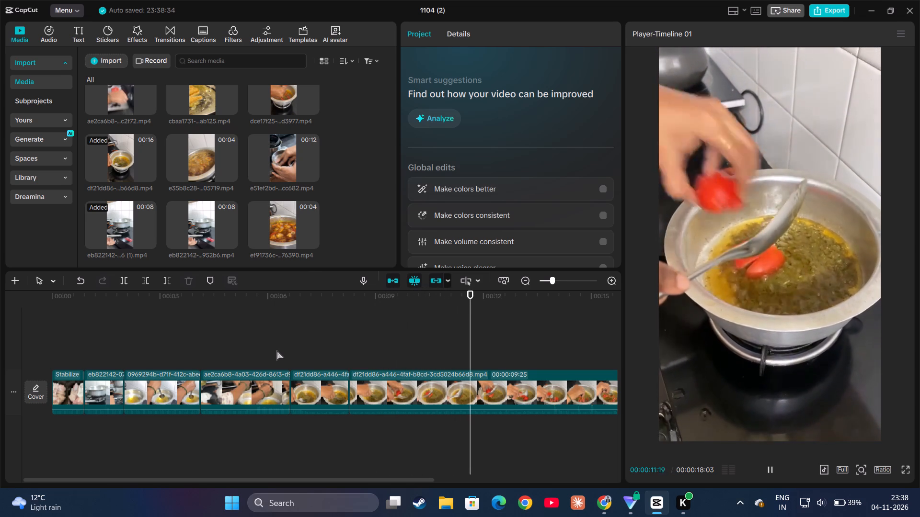
pyautogui.press('space')
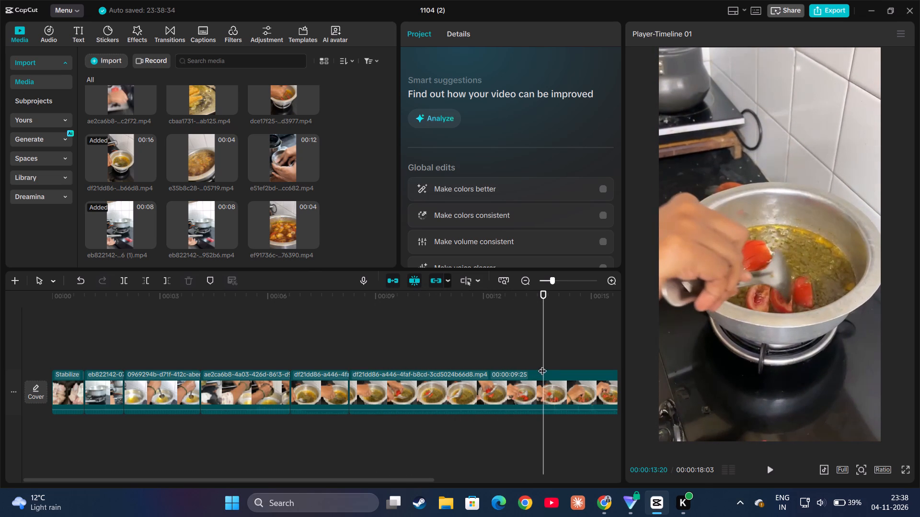
pyautogui.moveTo(540, 360); pyautogui.dragTo(519, 362)
pyautogui.hotkey('ctrl', 'b')
pyautogui.click(548, 385)
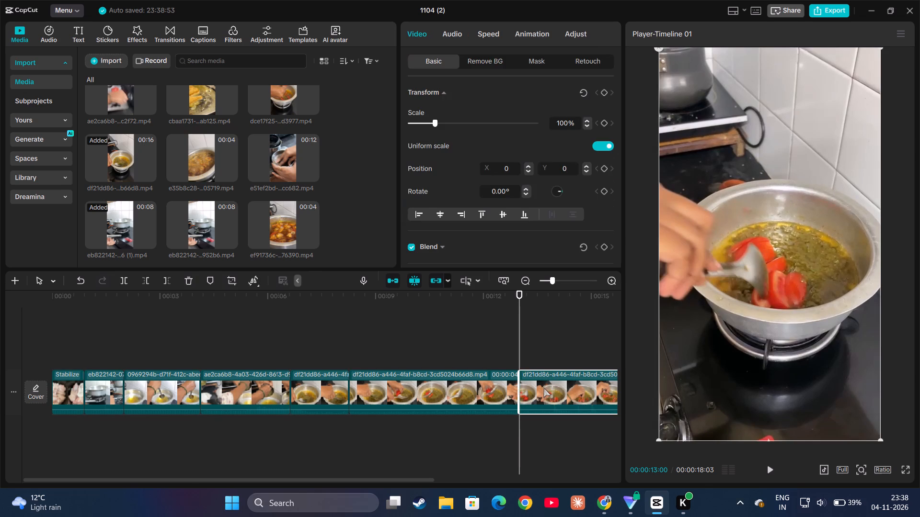
pyautogui.press('BackSpace')
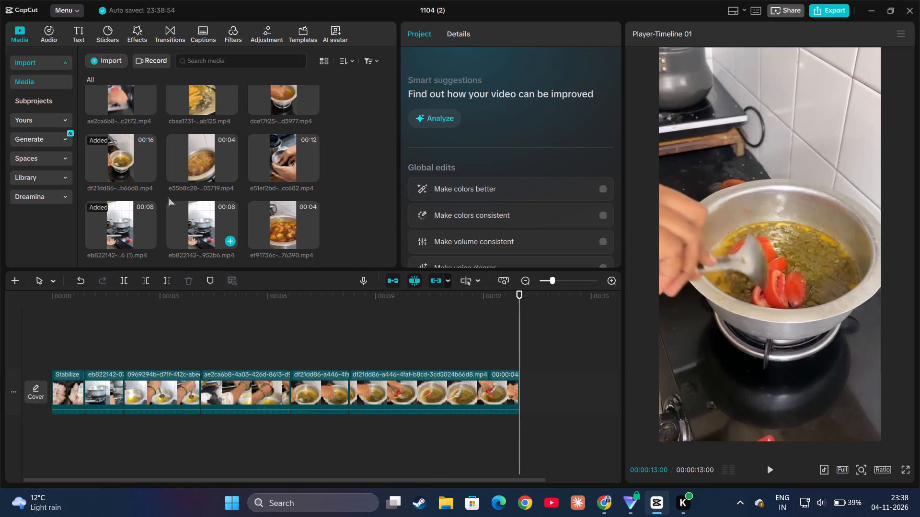
# Preview the library clips, including cbaa1731, a409b80a, a42cc61a and 324e4c27, to find the shot that follows the tomatoes.
pyautogui.scroll(1, 157, 194)
pyautogui.click(188, 154)
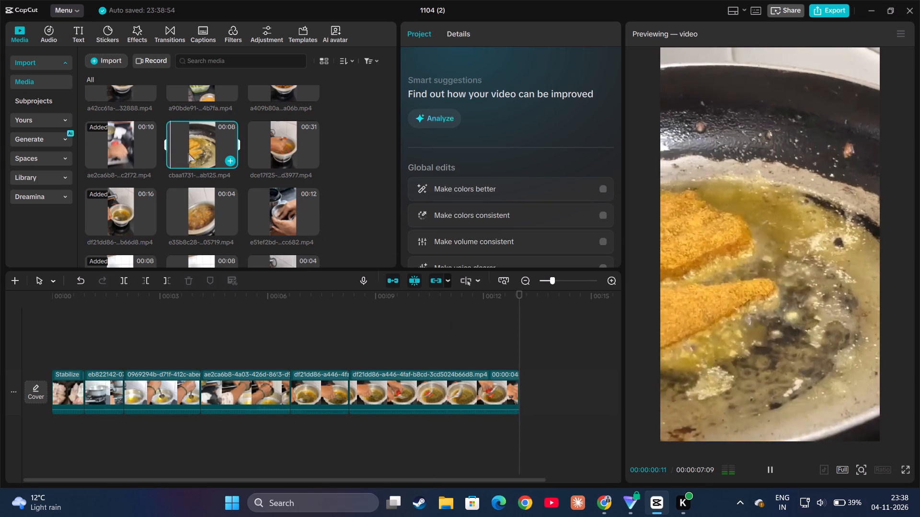
pyautogui.click(134, 152)
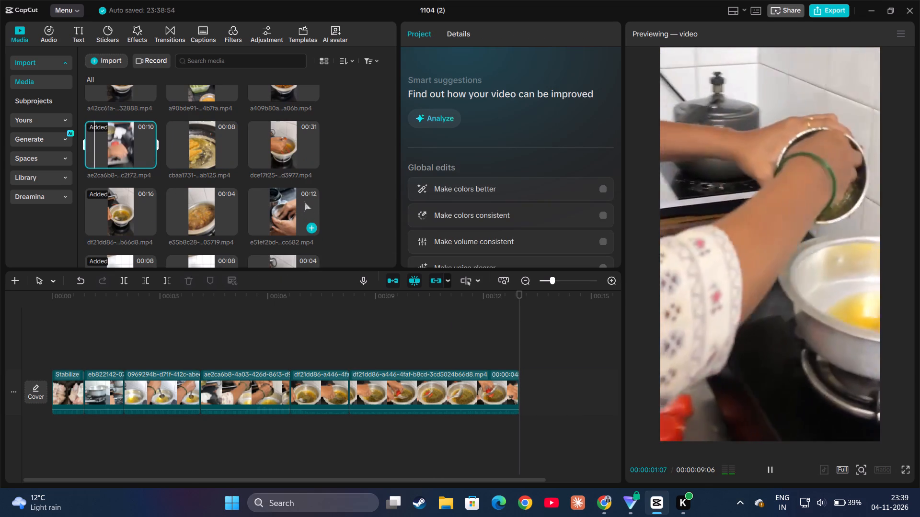
pyautogui.scroll(1, 304, 202)
pyautogui.click(289, 132)
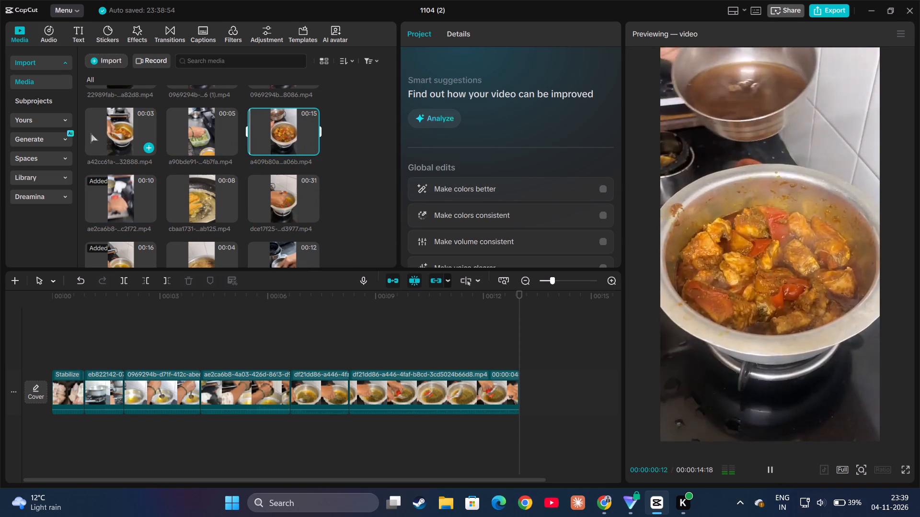
pyautogui.click(90, 134)
pyautogui.scroll(1, 187, 139)
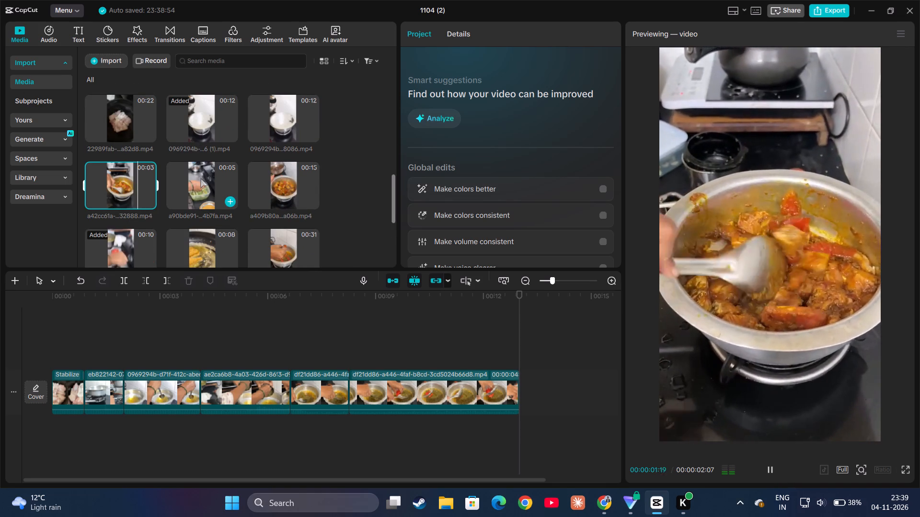
pyautogui.click(201, 179)
pyautogui.scroll(3, 202, 158)
pyautogui.click(202, 214)
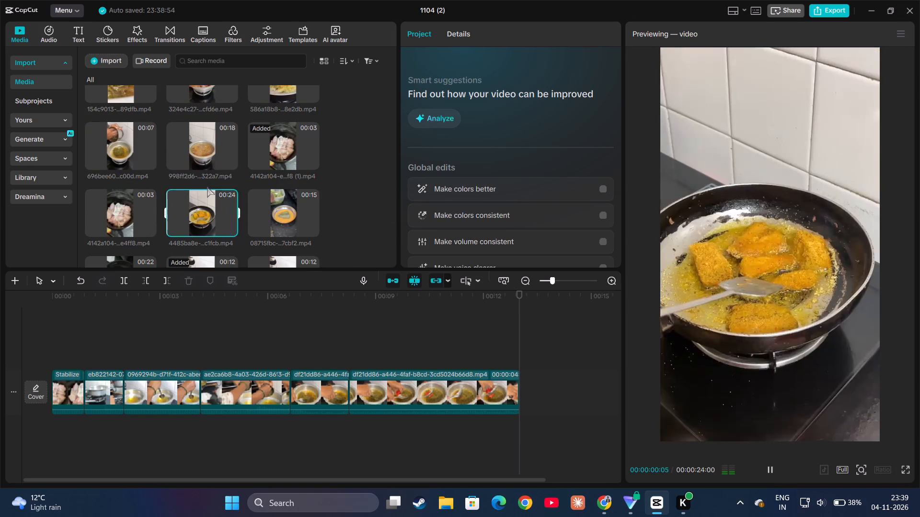
pyautogui.scroll(2, 207, 188)
pyautogui.click(122, 177)
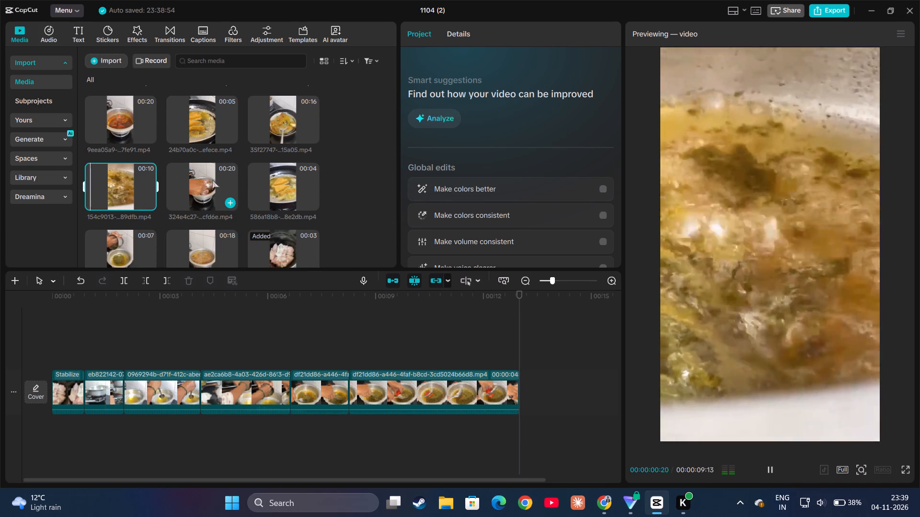
pyautogui.click(212, 180)
pyautogui.scroll(2, 201, 160)
pyautogui.click(201, 173)
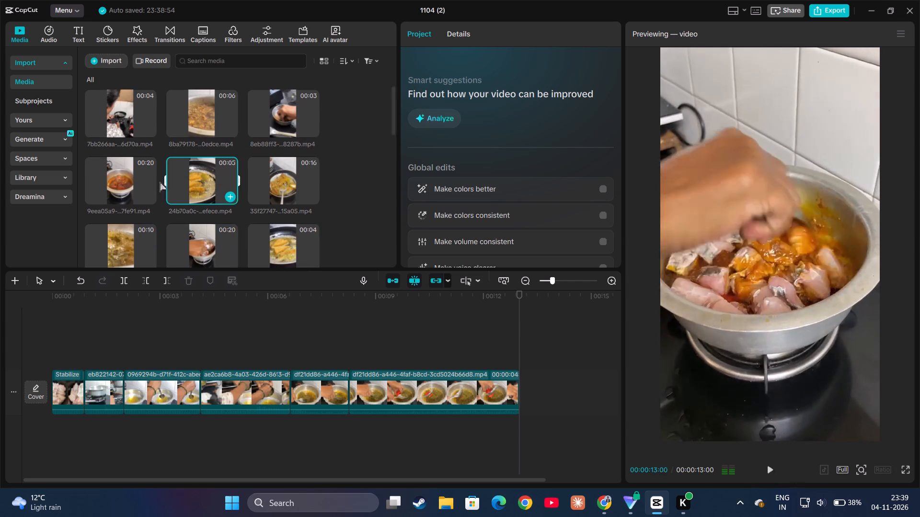
# Preview the 9eea05a9 clip of chicken going into the pot and add it to the end of the timeline.
pyautogui.click(121, 178)
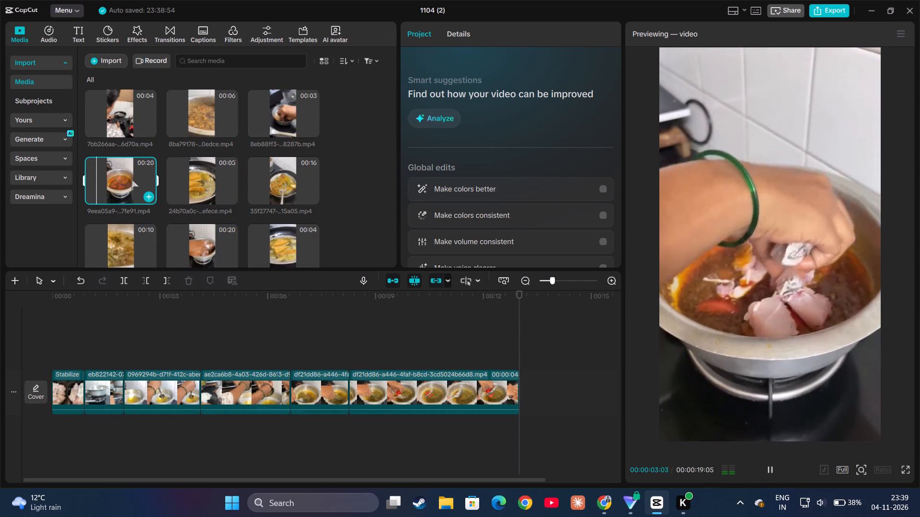
pyautogui.click(202, 119)
pyautogui.click(118, 182)
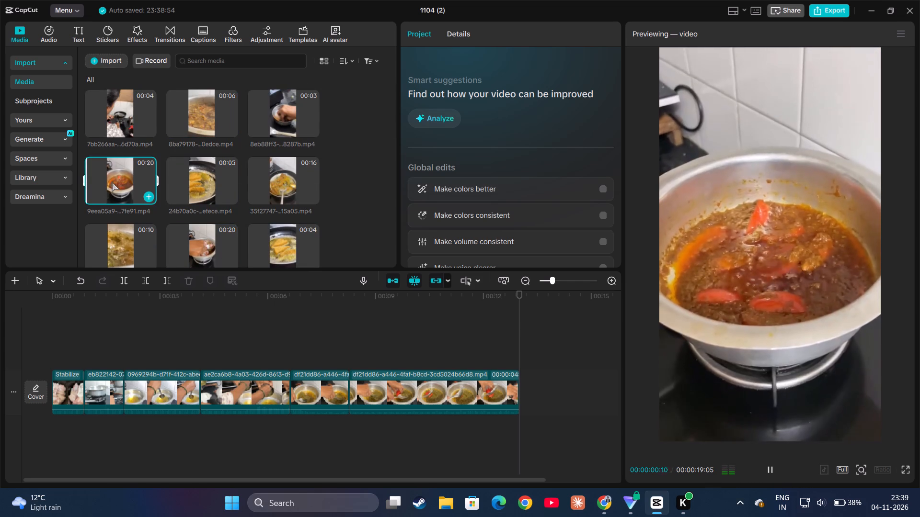
pyautogui.moveTo(112, 182); pyautogui.dragTo(546, 380)
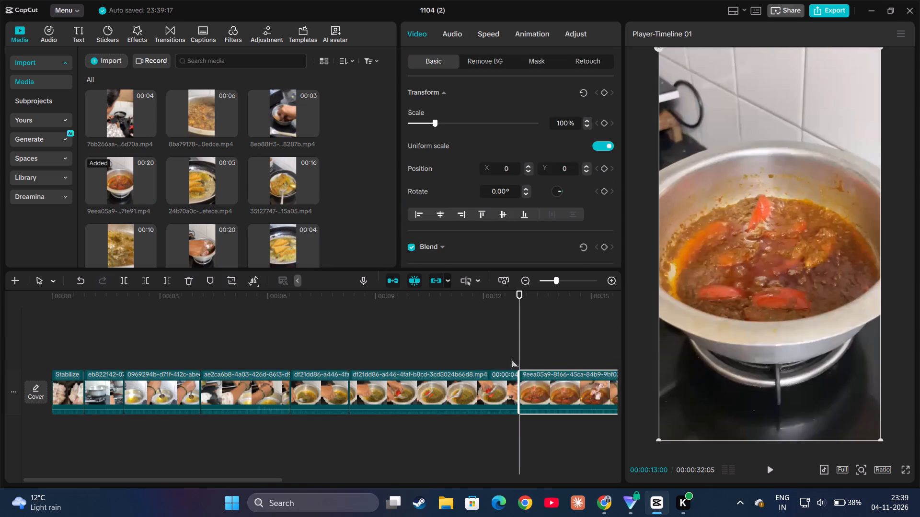
# Play from the tomato shot into the 9eea05a9 clip and trim its start, leaving the clip 00:00:17:18 long.
pyautogui.press('Escape')
pyautogui.click(511, 360)
pyautogui.click(816, 56)
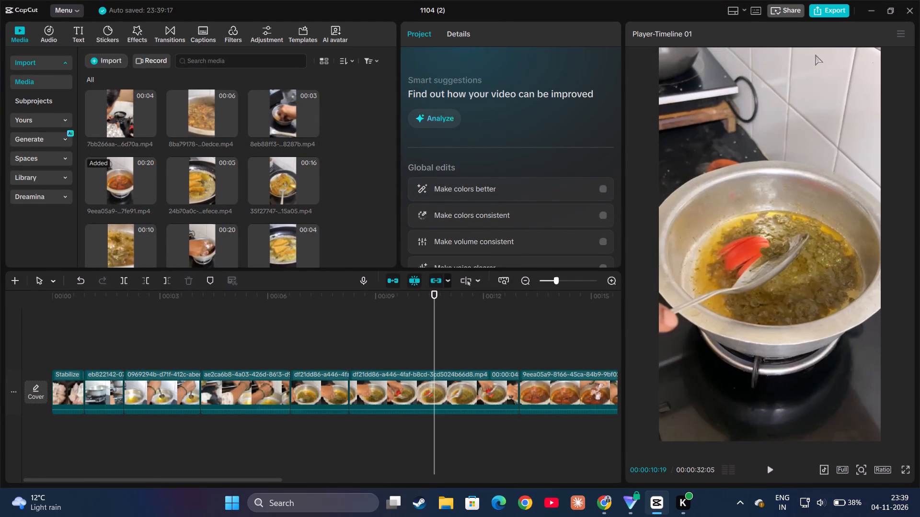
pyautogui.press('space')
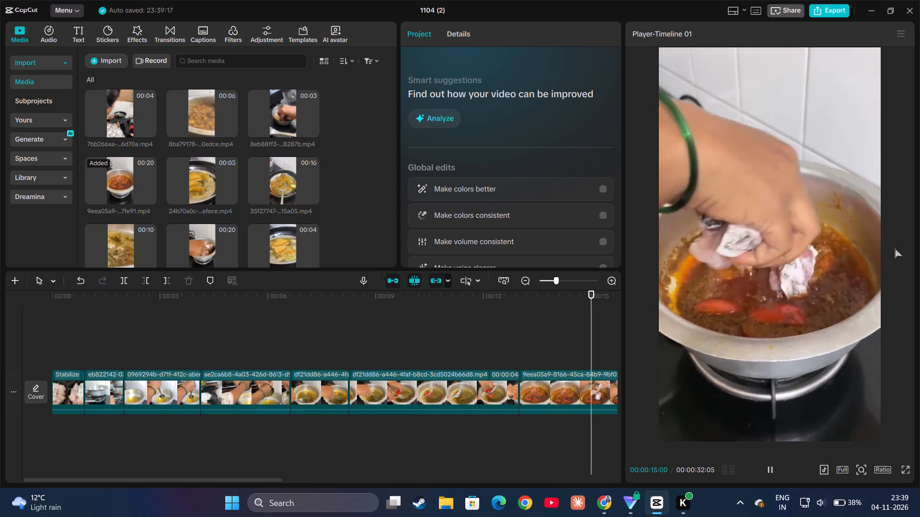
pyautogui.press('space')
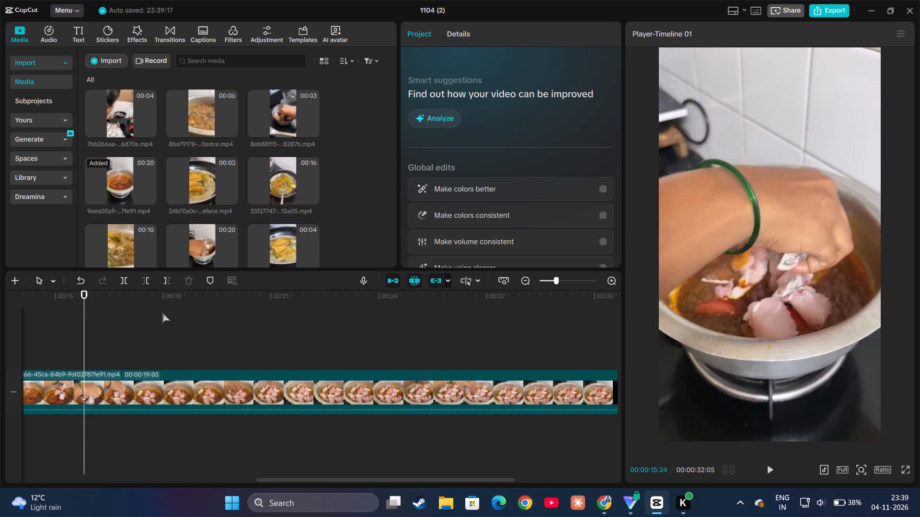
pyautogui.keyDown('ctrl'); pyautogui.scroll(-7, 164, 315); pyautogui.keyUp('ctrl')
pyautogui.scroll(-1, 164, 326)
pyautogui.press('Escape')
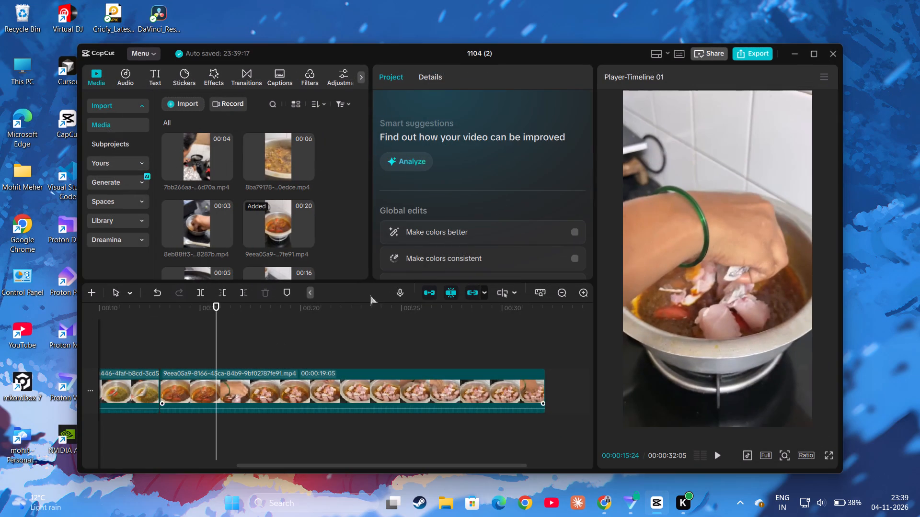
pyautogui.moveTo(810, 38); pyautogui.dragTo(803, 21)
pyautogui.click(807, 54)
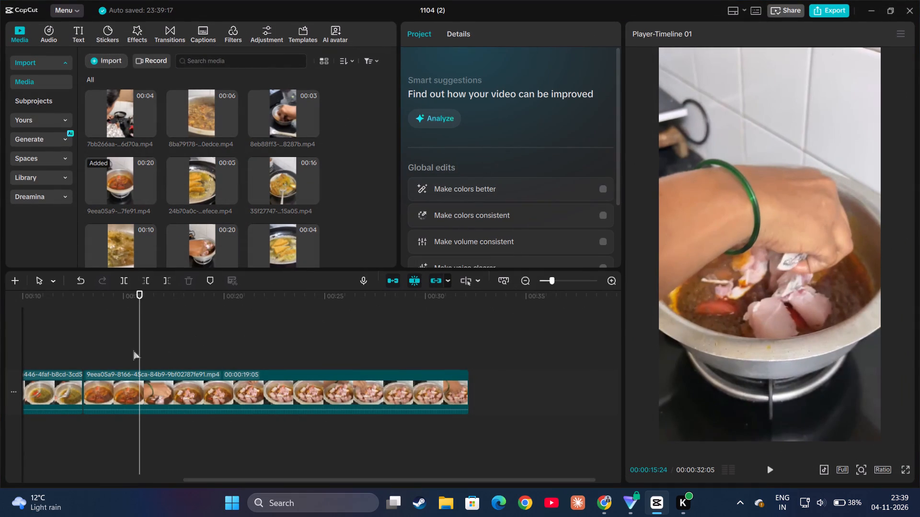
pyautogui.click(65, 358)
pyautogui.press('space')
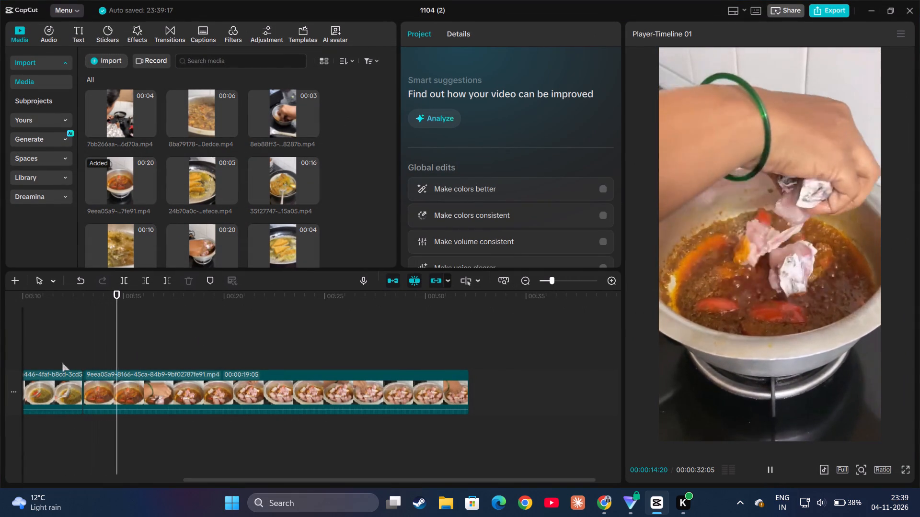
pyautogui.press('space')
pyautogui.click(103, 404)
pyautogui.moveTo(82, 390); pyautogui.dragTo(116, 390)
# Play the 9eea05a9 clip's new opening and trim its start further, leaving the clip 00:00:16:05 long.
pyautogui.press('space')
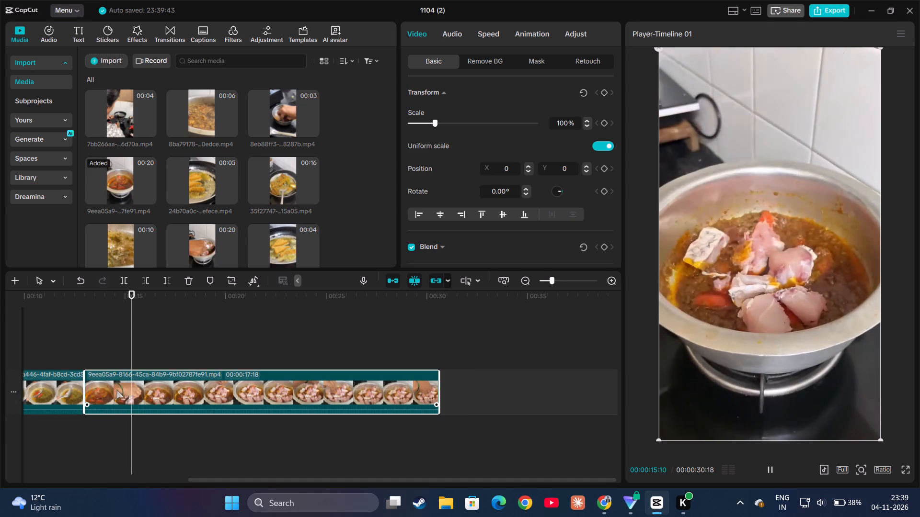
pyautogui.click(74, 357)
pyautogui.press('space')
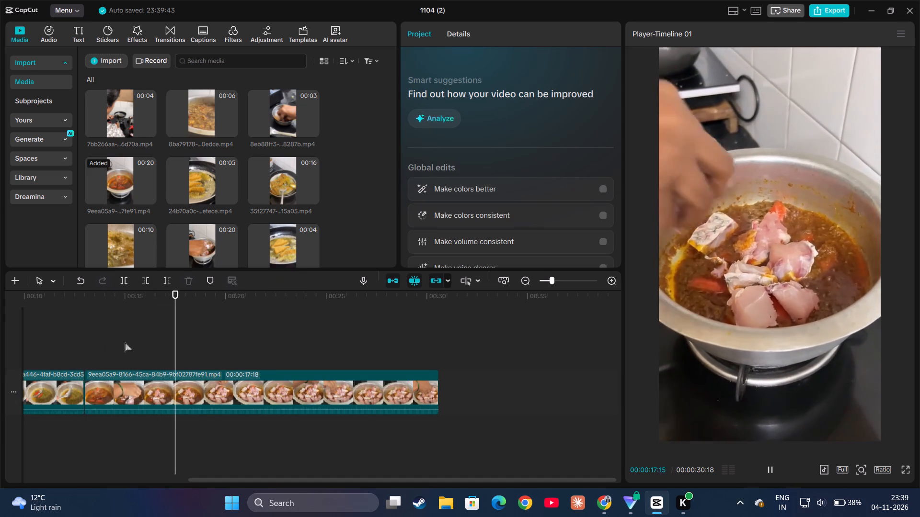
pyautogui.click(89, 385)
pyautogui.moveTo(83, 392); pyautogui.dragTo(114, 391)
# Play through the chicken being added and trim the end of the 9eea05a9 clip back to 00:00:19:15.
pyautogui.click(100, 354)
pyautogui.press('space')
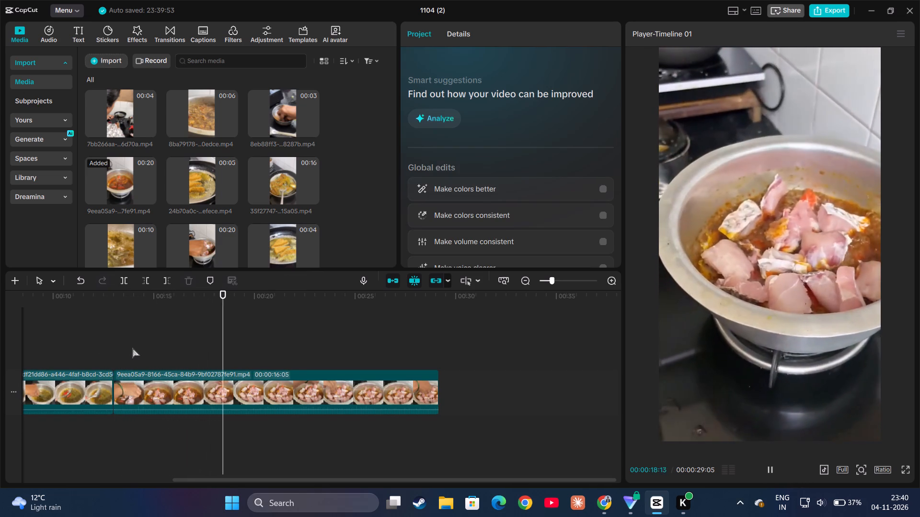
pyautogui.press('space')
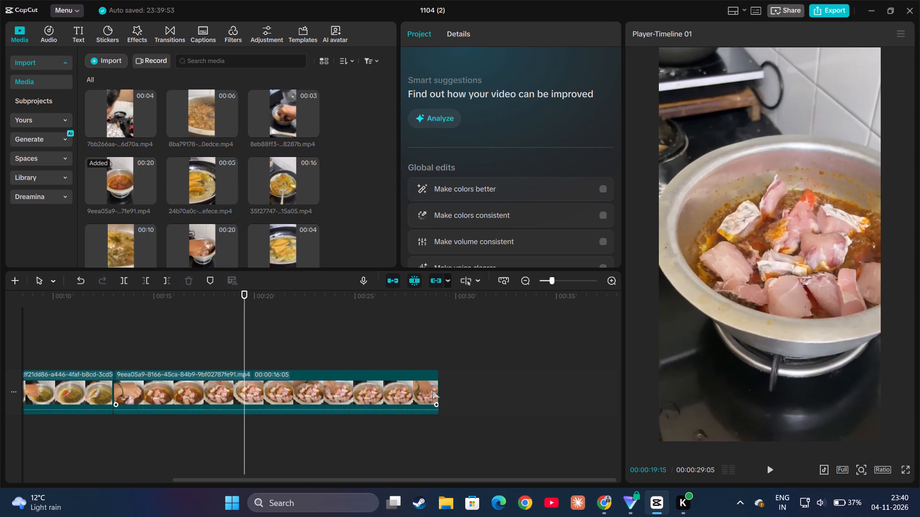
pyautogui.click(434, 391)
pyautogui.moveTo(440, 389); pyautogui.dragTo(269, 411)
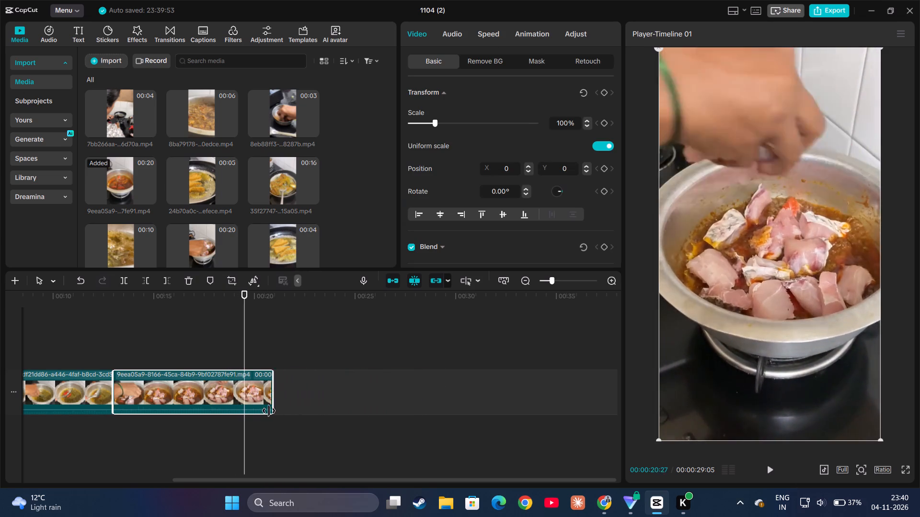
pyautogui.moveTo(269, 411); pyautogui.dragTo(245, 418)
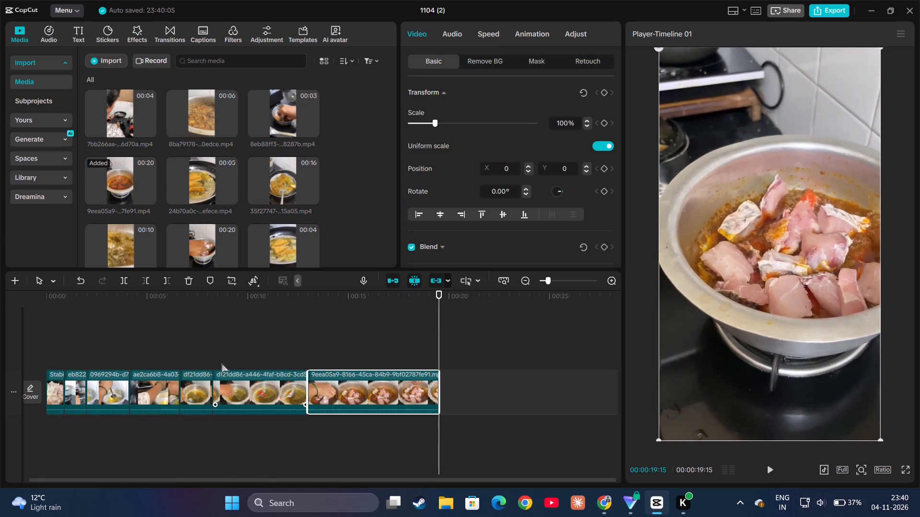
# Apply Stabilize at the Recommended level to the 9eea05a9 chicken clip and play the stabilized footage.
pyautogui.click(319, 356)
pyautogui.press('space')
pyautogui.click(379, 397)
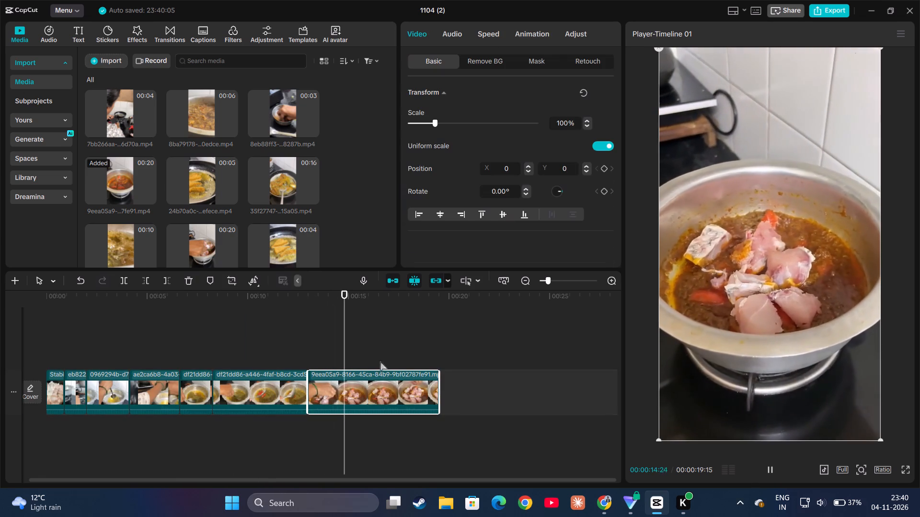
pyautogui.scroll(-2, 515, 206)
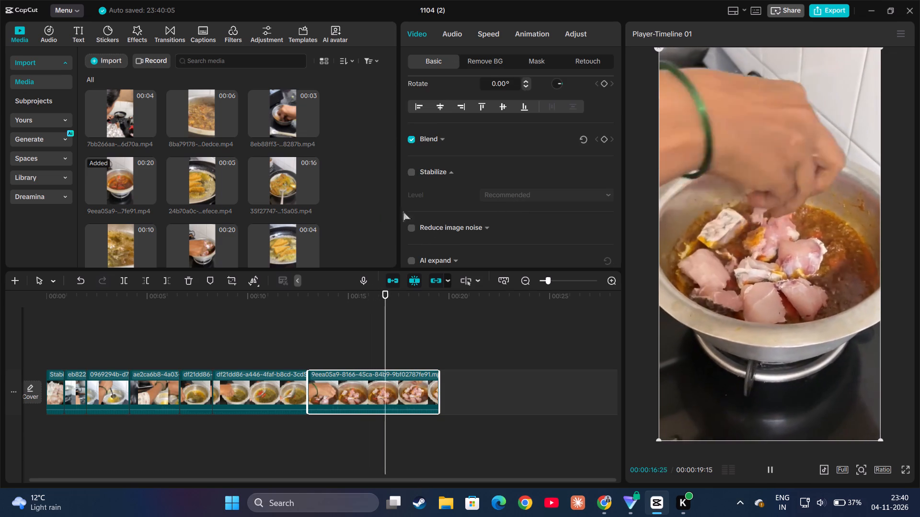
pyautogui.click(410, 170)
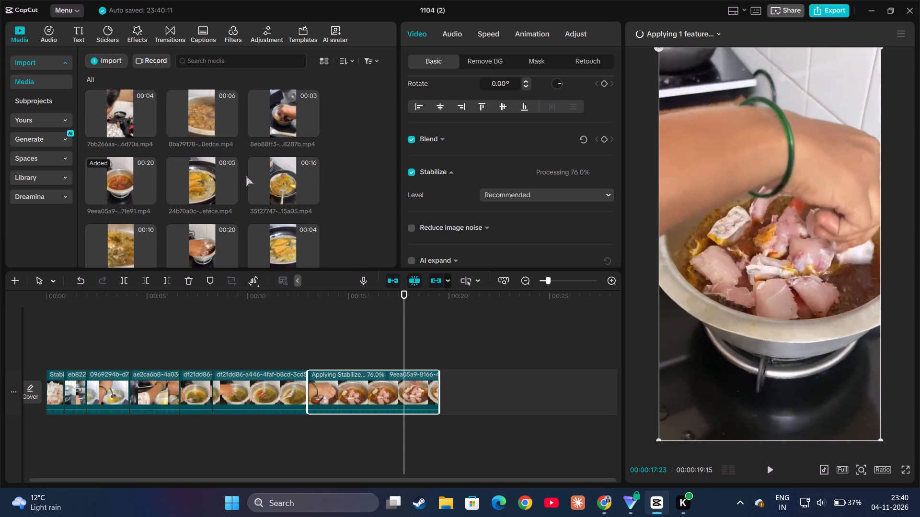
pyautogui.scroll(-1, 246, 177)
pyautogui.scroll(3, 245, 178)
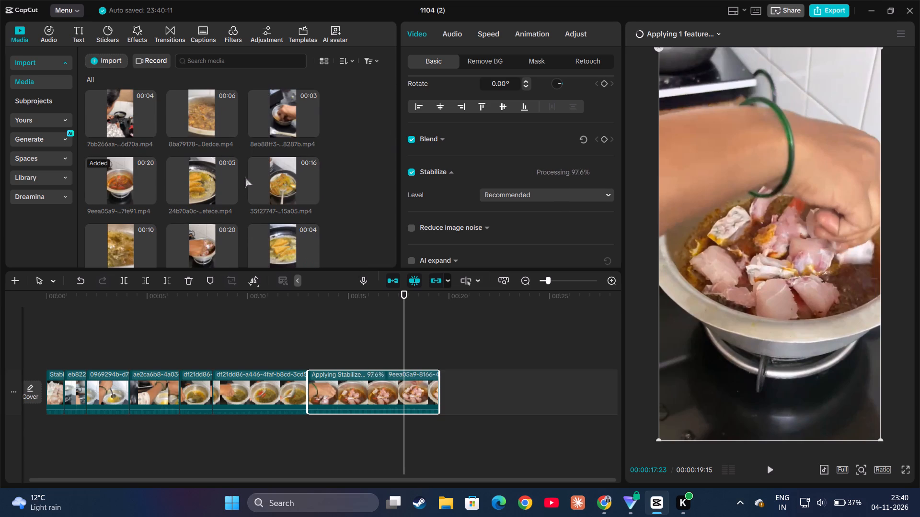
pyautogui.scroll(1, 245, 178)
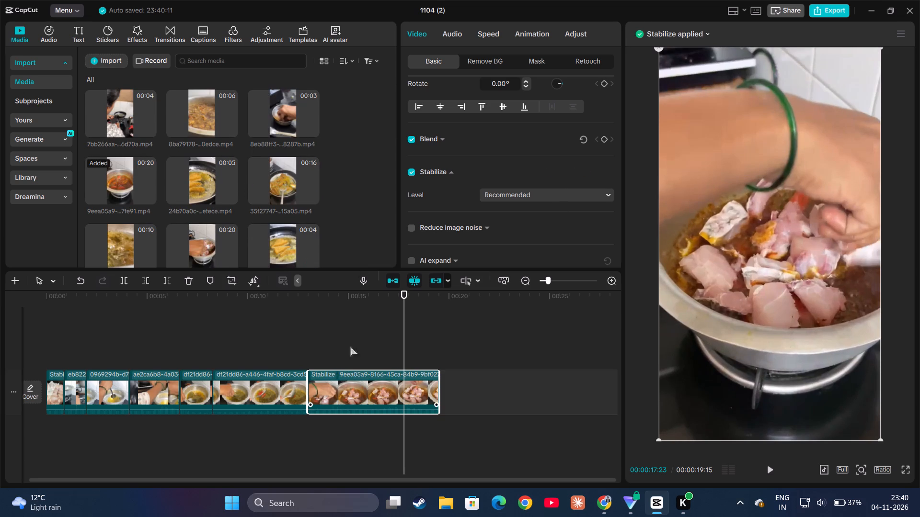
pyautogui.click(289, 338)
pyautogui.press('space')
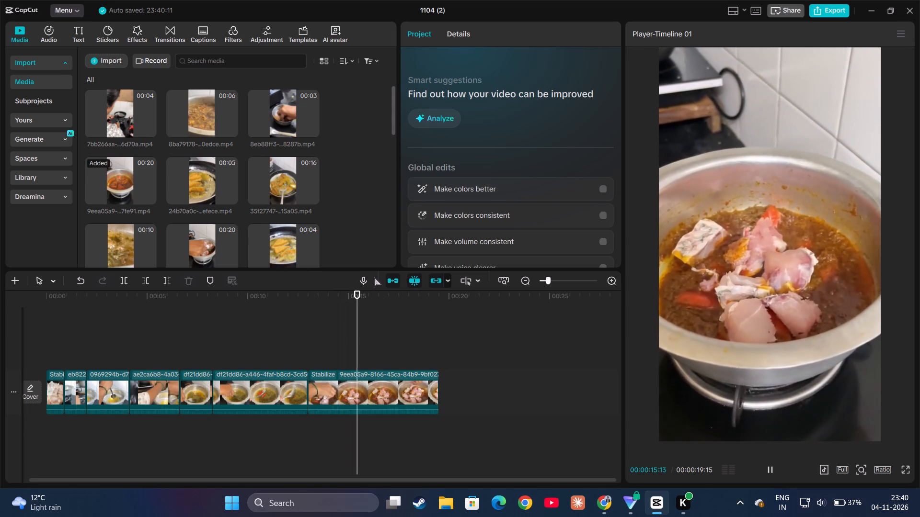
pyautogui.press('space')
# Find the Classic transitions and place a 0.5 s Black Fade between the df21dd86 tomato shot and the 9eea05a9 chicken clip.
pyautogui.click(164, 35)
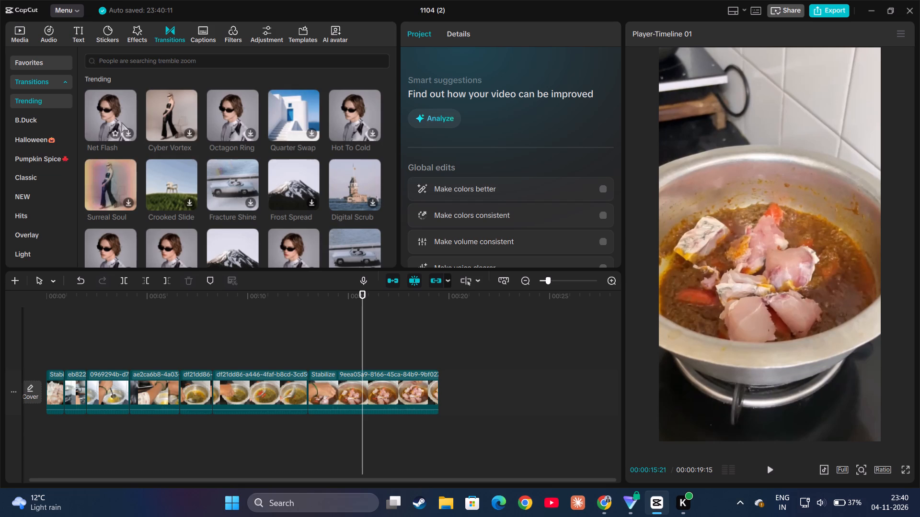
pyautogui.click(35, 178)
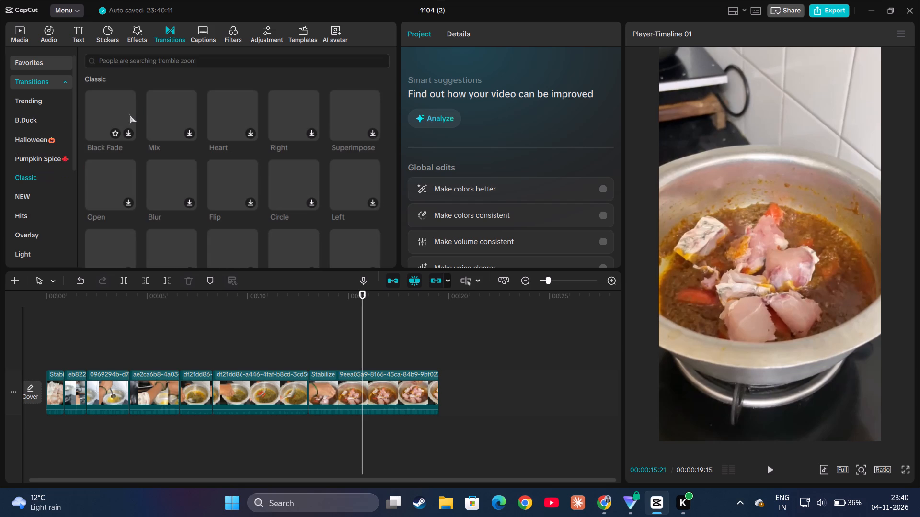
pyautogui.click(129, 115)
pyautogui.click(192, 100)
pyautogui.click(240, 107)
pyautogui.click(295, 107)
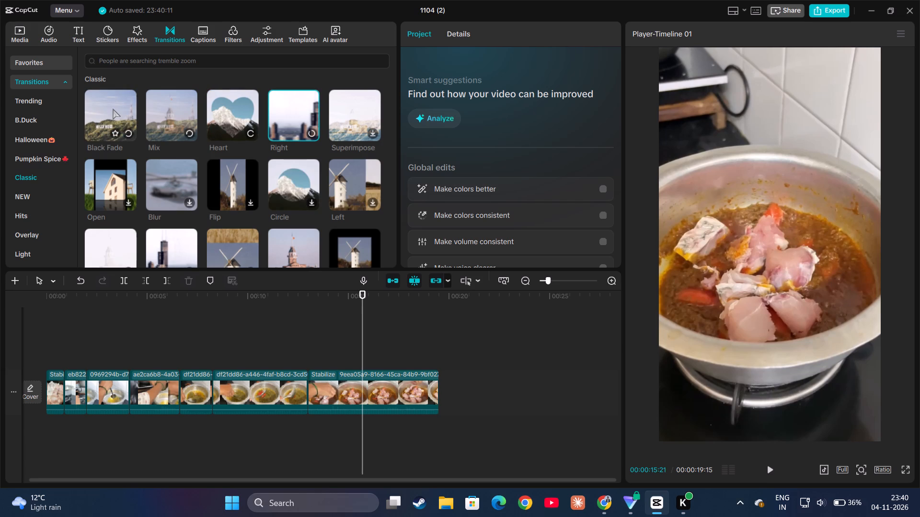
pyautogui.press('space')
pyautogui.moveTo(113, 110); pyautogui.dragTo(173, 144)
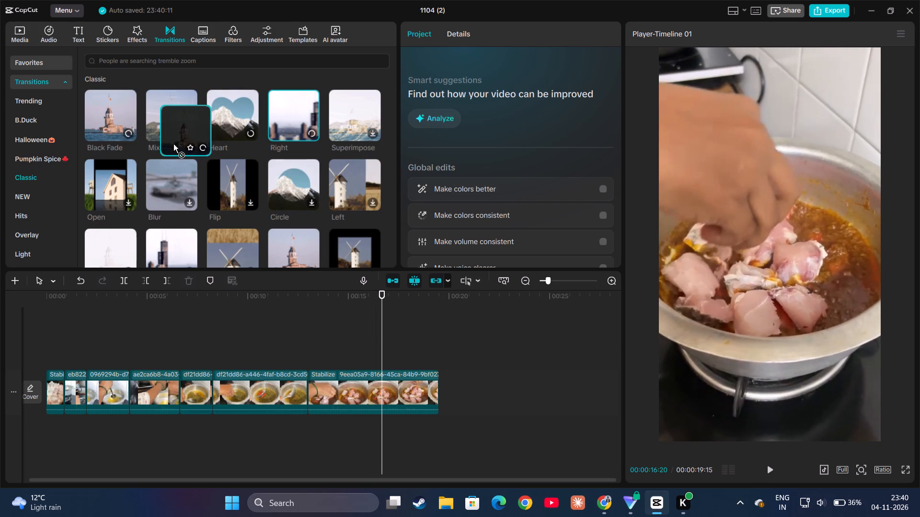
pyautogui.moveTo(173, 144); pyautogui.dragTo(304, 391)
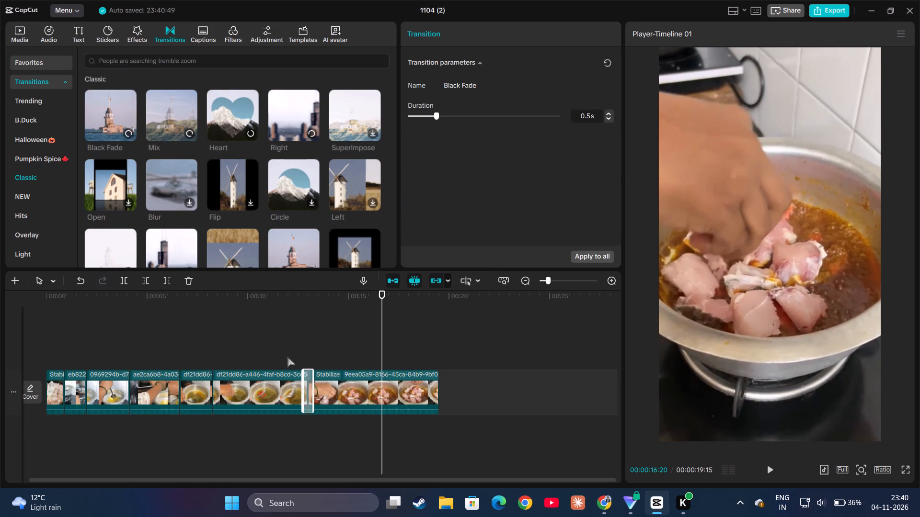
# Play the Black Fade between the df21dd86 and 9eea05a9 clips and lengthen the transition slightly.
pyautogui.click(287, 357)
pyautogui.press('space')
pyautogui.press('space')
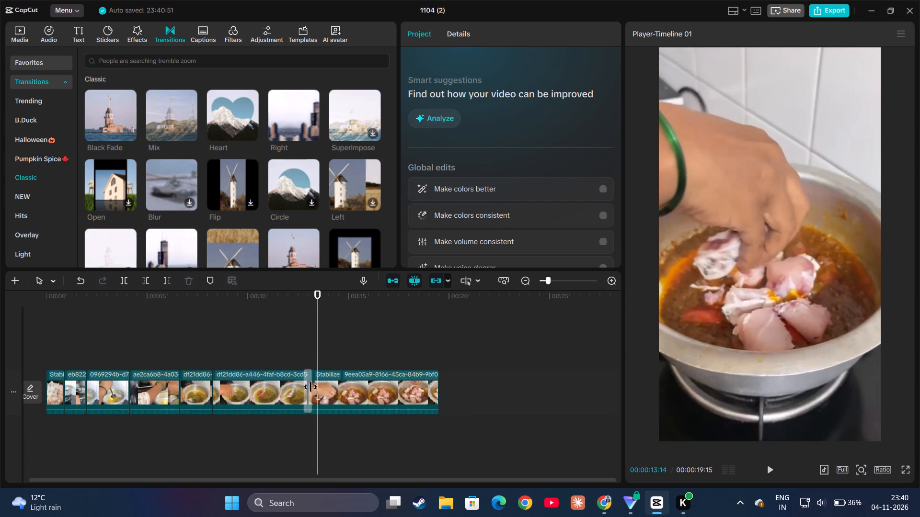
pyautogui.click(302, 387)
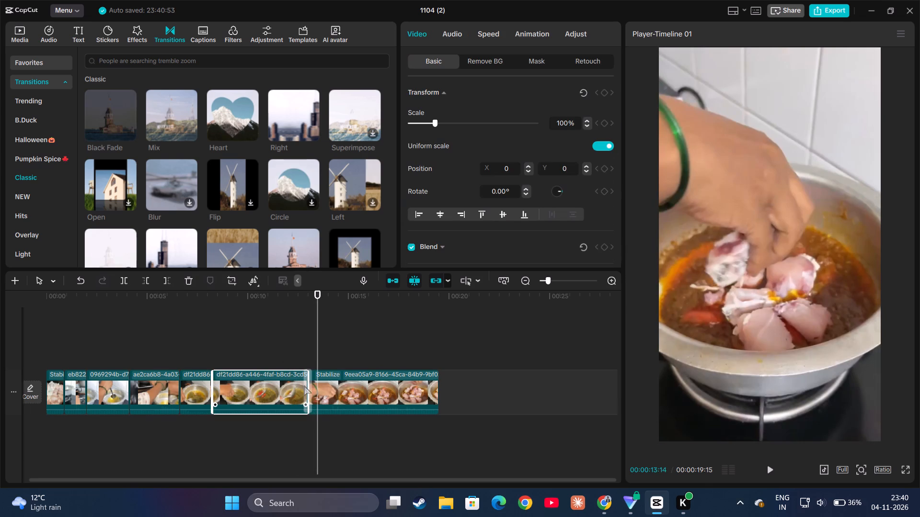
pyautogui.click(305, 386)
pyautogui.click(309, 385)
pyautogui.click(312, 381)
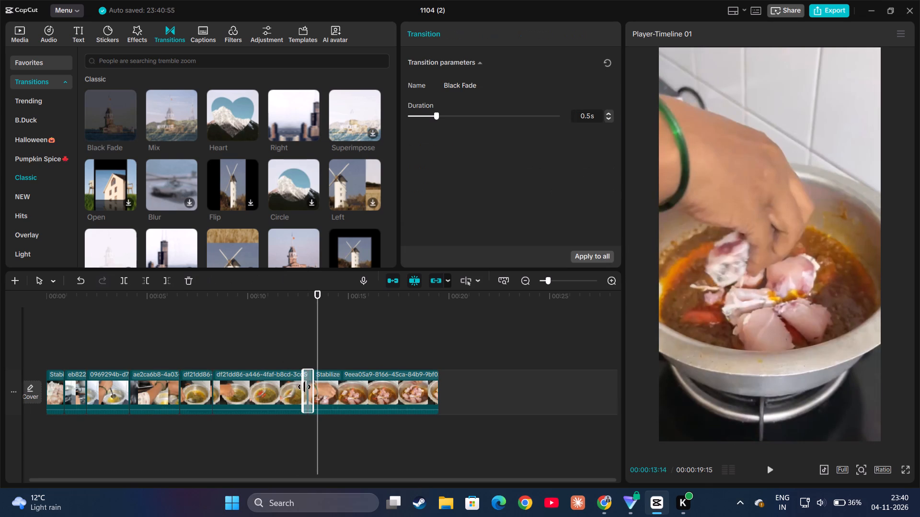
pyautogui.click(303, 388)
pyautogui.click(289, 363)
pyautogui.press('space')
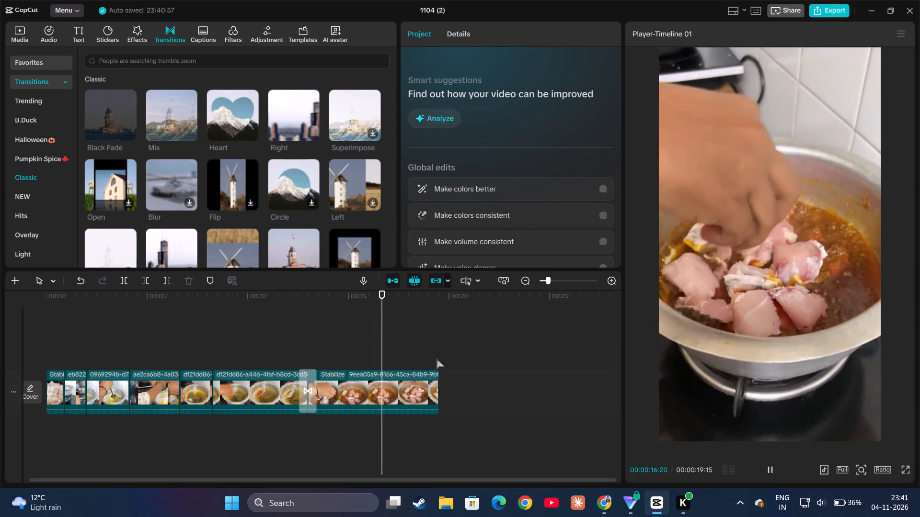
# Play the rest of the 9eea05a9 chicken clip and trim its end so the timeline finishes at 00:00:18:17.
pyautogui.press('space')
pyautogui.press('space')
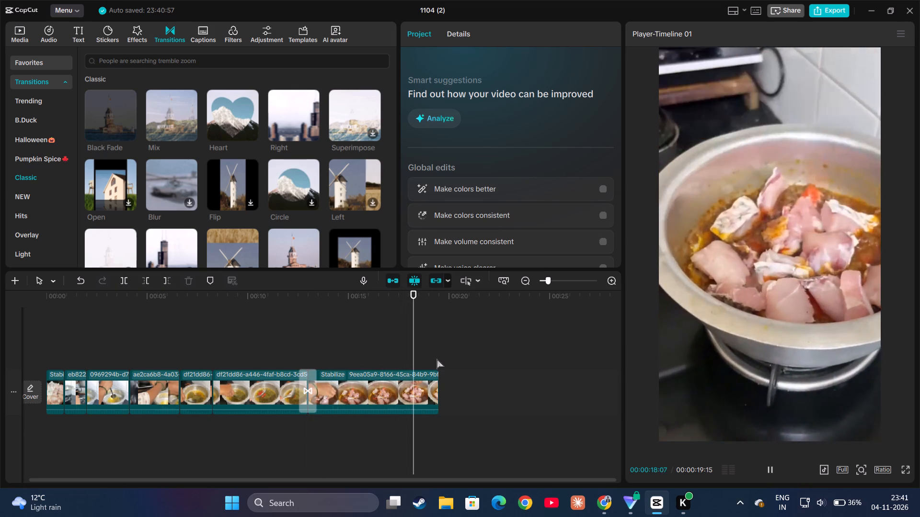
pyautogui.press('space')
pyautogui.moveTo(437, 382); pyautogui.dragTo(430, 384)
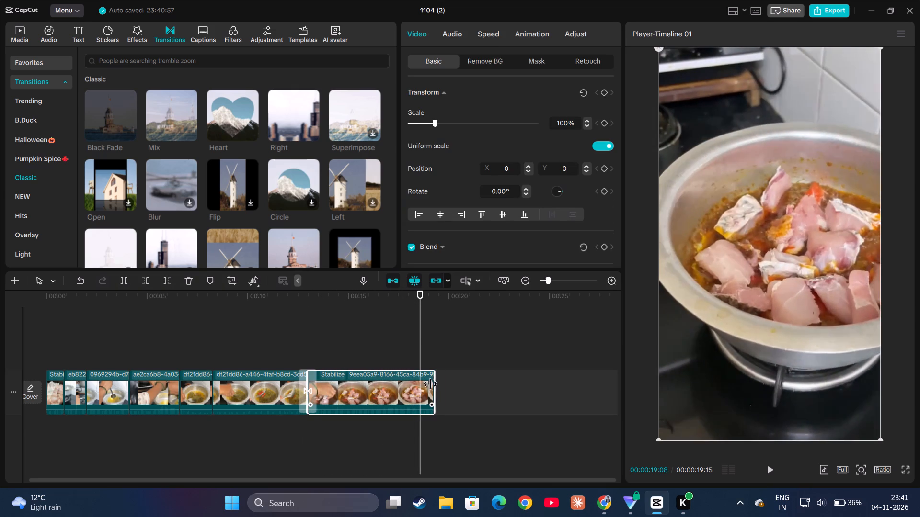
pyautogui.moveTo(430, 384); pyautogui.dragTo(421, 389)
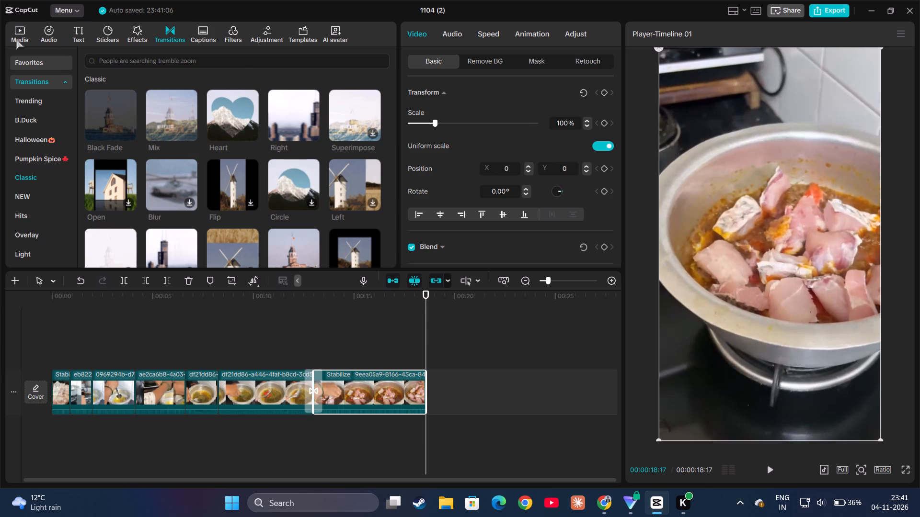
# Preview the imported clips in the media library to find the shot that follows the chicken being added.
pyautogui.click(17, 40)
pyautogui.click(205, 186)
pyautogui.click(301, 186)
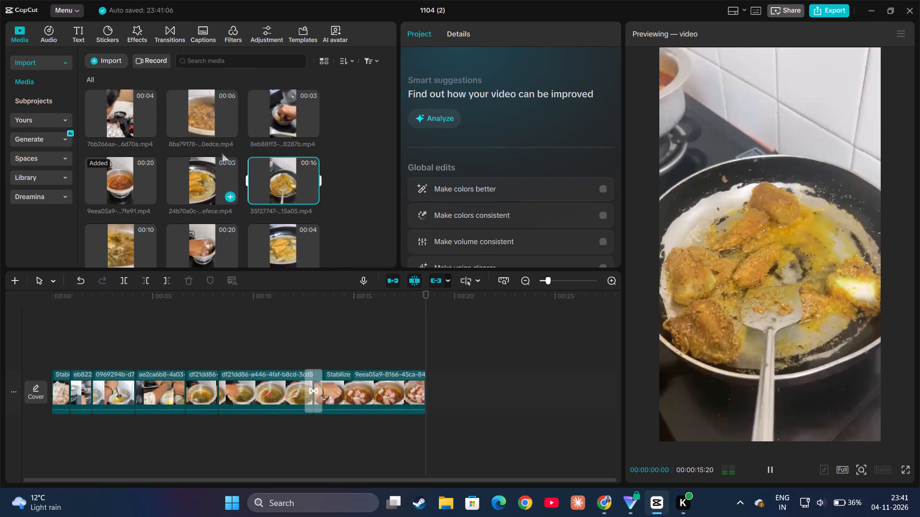
pyautogui.click(189, 121)
pyautogui.scroll(5, 214, 144)
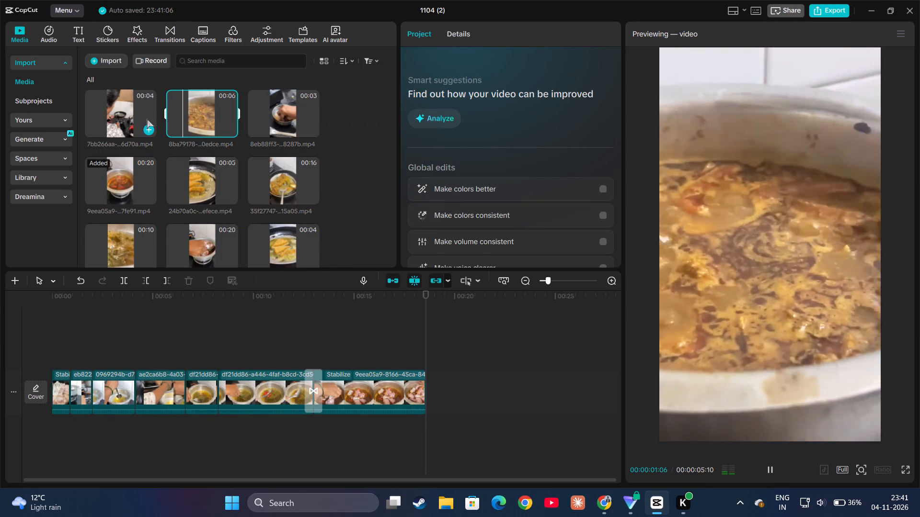
pyautogui.click(147, 119)
pyautogui.scroll(-2, 226, 135)
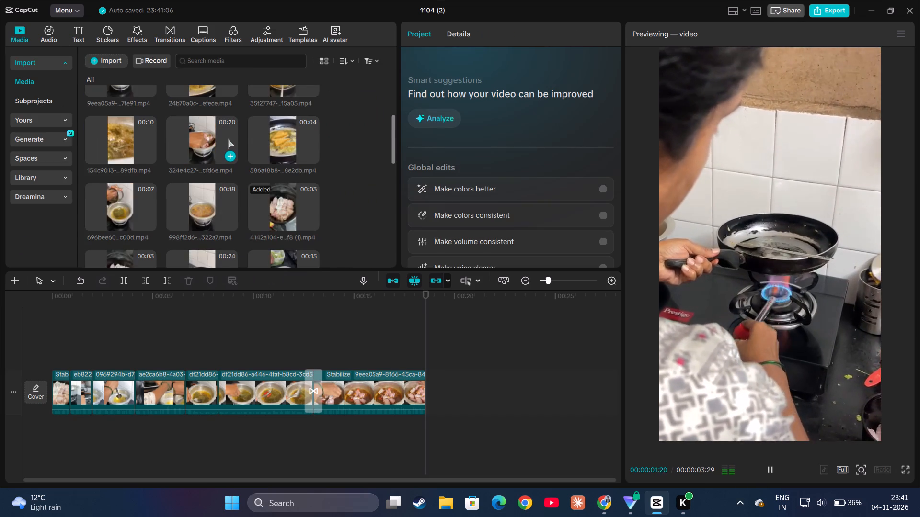
pyautogui.scroll(-1, 229, 139)
pyautogui.click(275, 145)
pyautogui.click(172, 153)
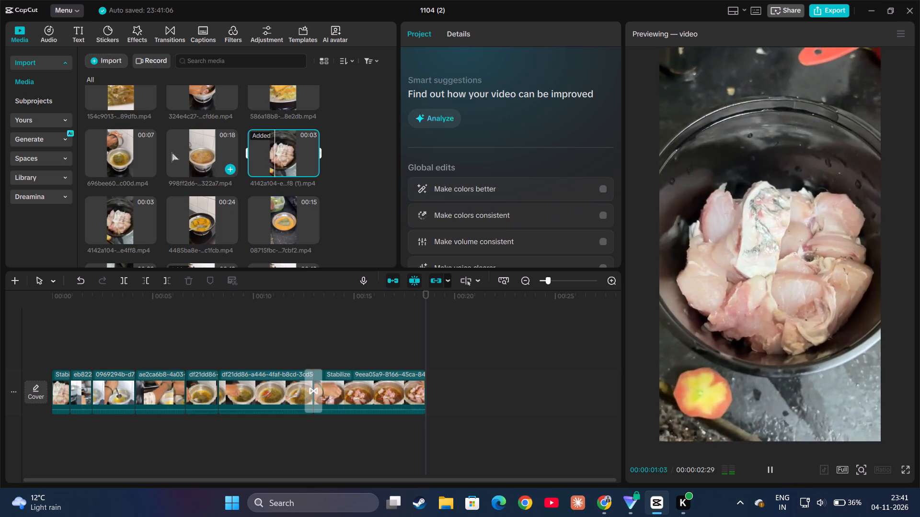
pyautogui.click(134, 155)
pyautogui.click(222, 146)
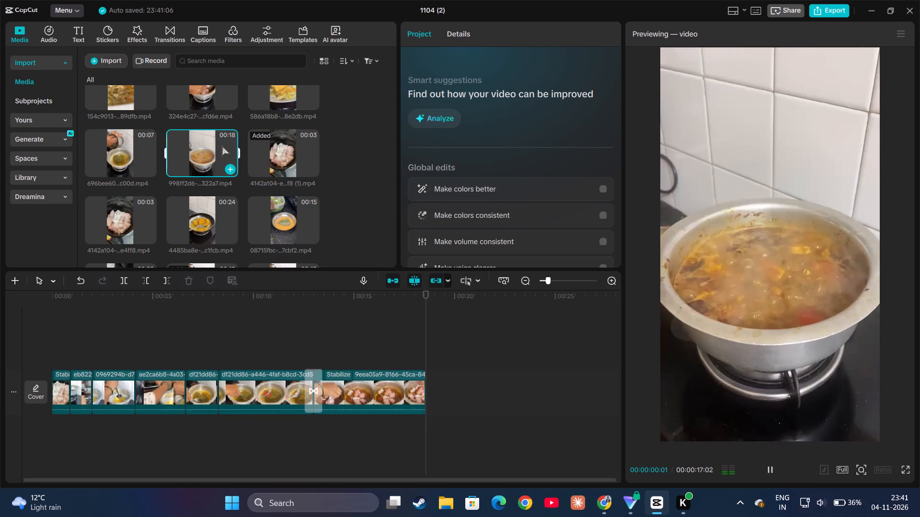
pyautogui.scroll(-1, 222, 146)
pyautogui.click(217, 159)
pyautogui.click(287, 161)
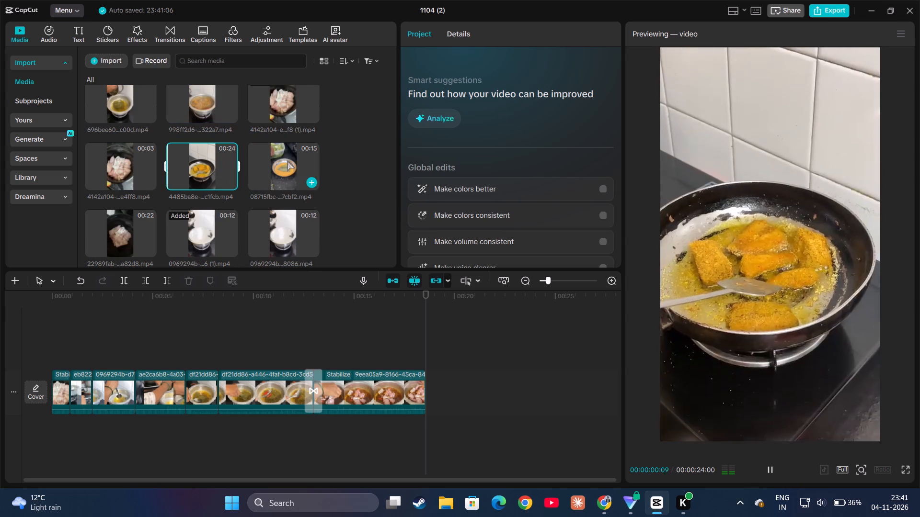
pyautogui.scroll(-1, 193, 159)
pyautogui.click(163, 171)
pyautogui.click(279, 253)
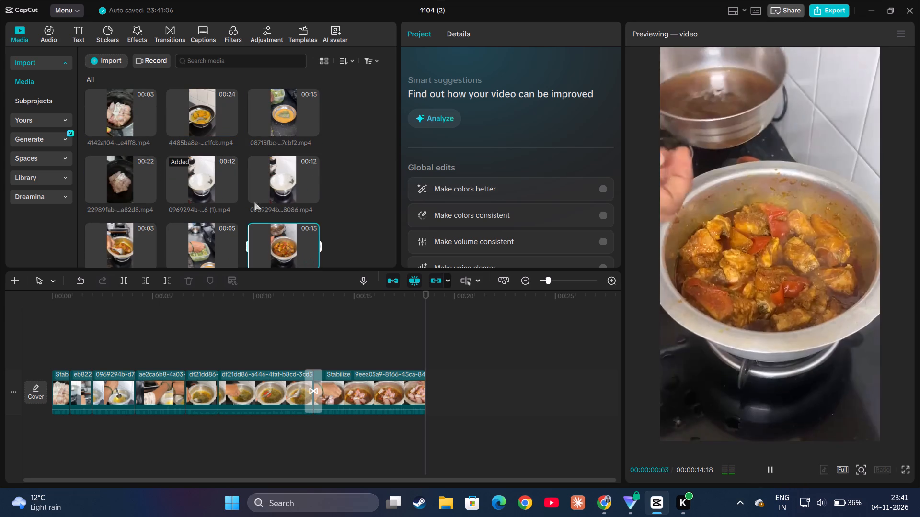
pyautogui.scroll(-1, 257, 178)
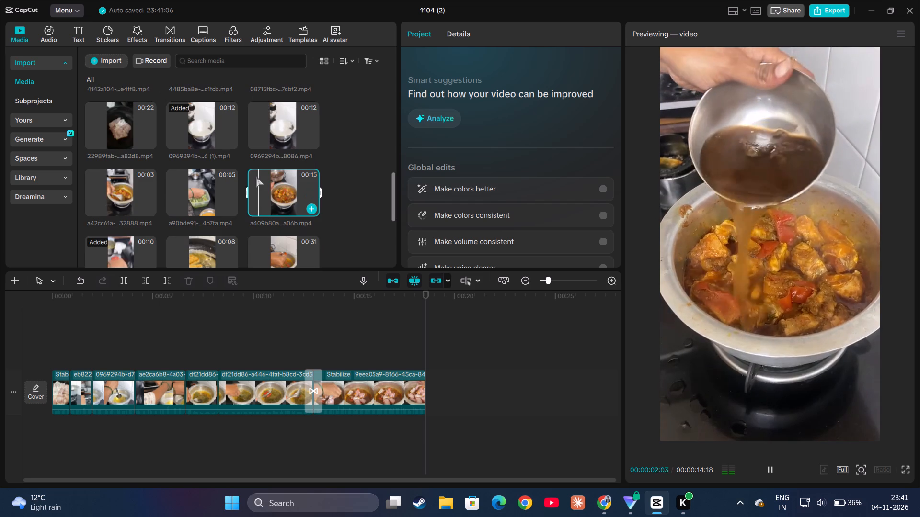
# Add the a42cc61a clip of the chicken being stirred after the 9eea05a9 clip and play across the join.
pyautogui.click(128, 192)
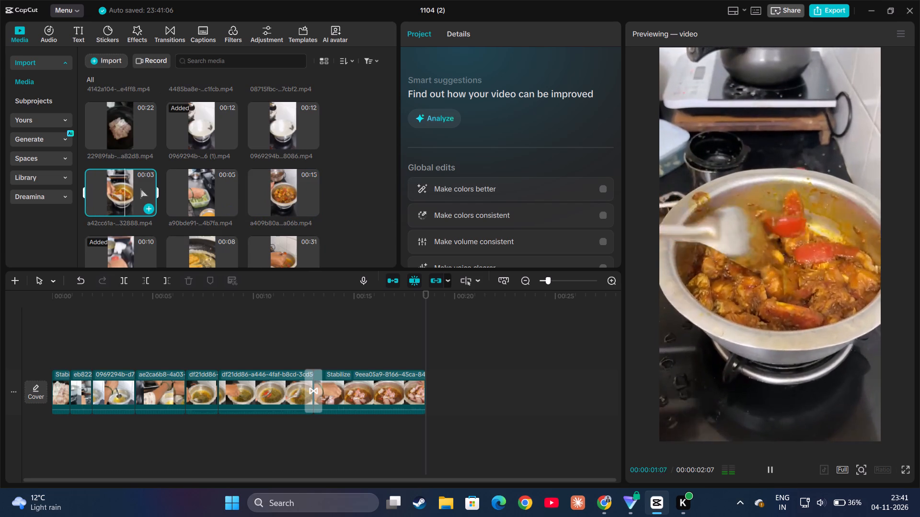
pyautogui.moveTo(137, 189); pyautogui.dragTo(441, 384)
pyautogui.click(414, 354)
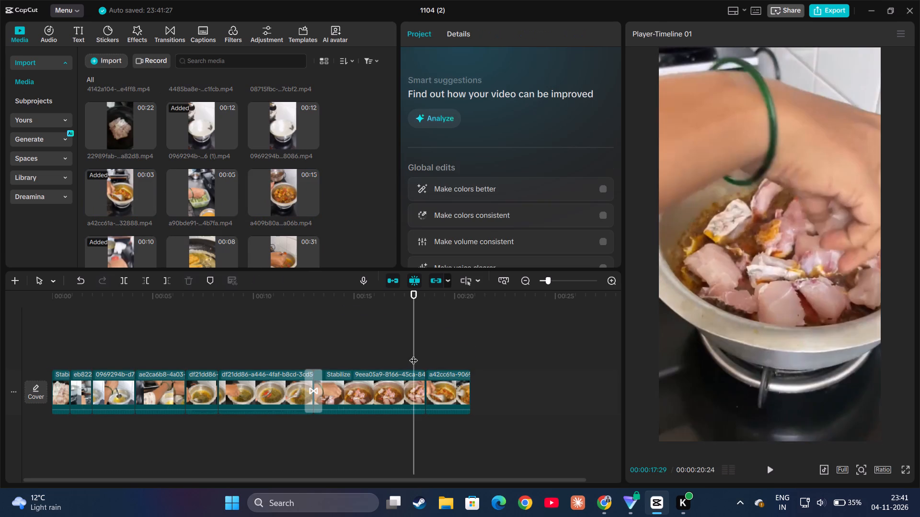
pyautogui.press('space')
pyautogui.press('space')
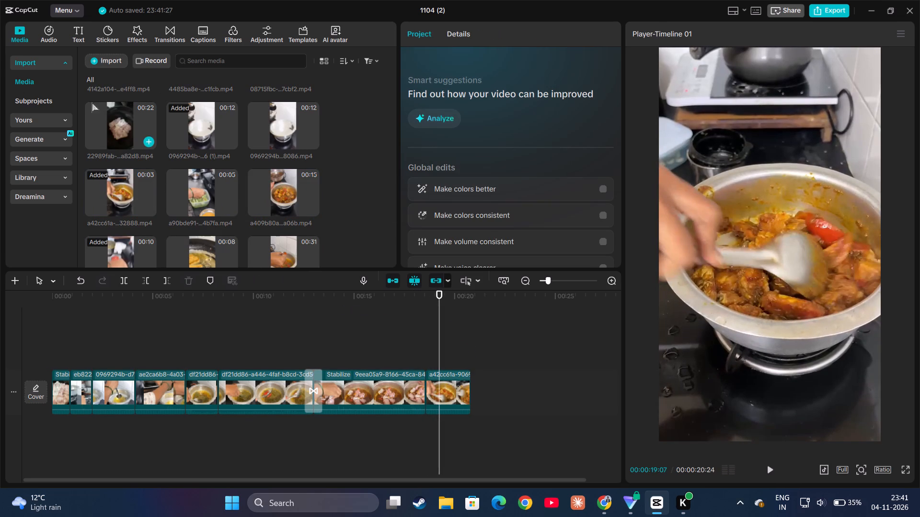
pyautogui.click(171, 32)
pyautogui.click(15, 36)
pyautogui.press('space')
pyautogui.press('space')
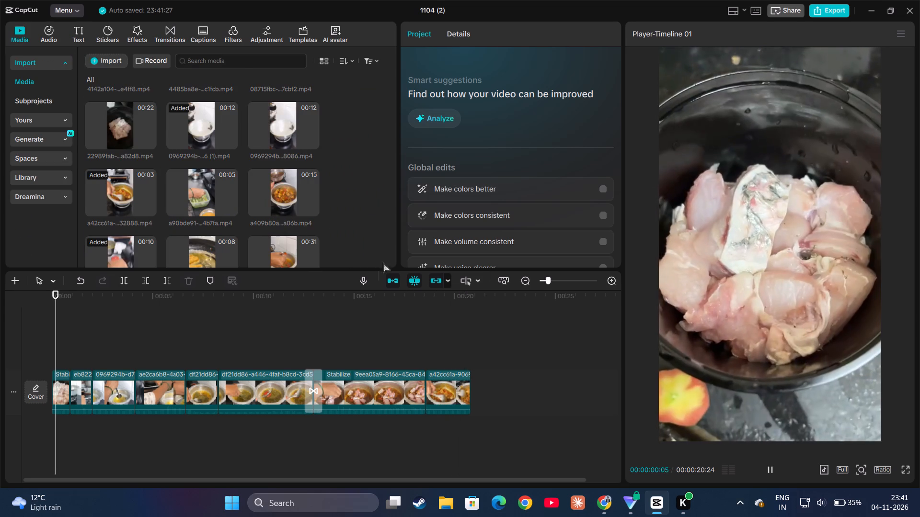
pyautogui.press('space')
# Add the a409b80a clip of liquid being poured into the pot after the a42cc61a clip and play the join.
pyautogui.click(276, 194)
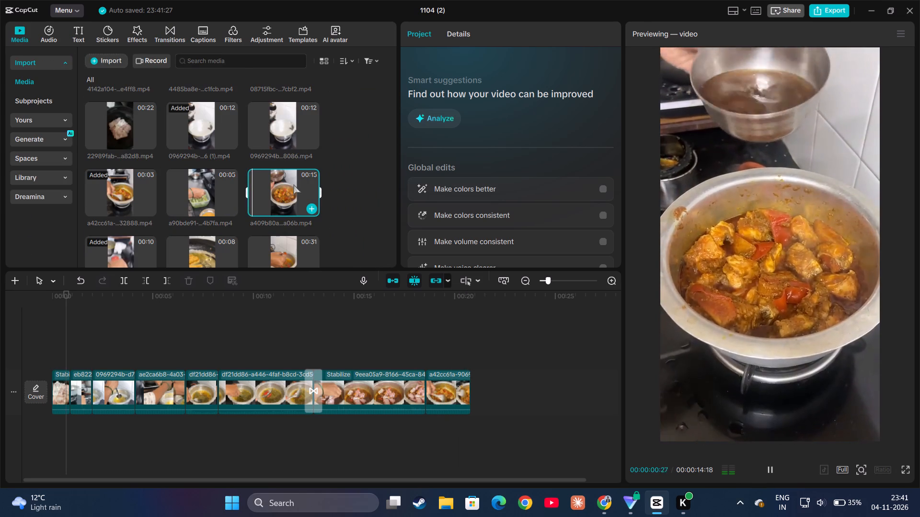
pyautogui.moveTo(294, 185); pyautogui.dragTo(475, 387)
pyautogui.click(463, 361)
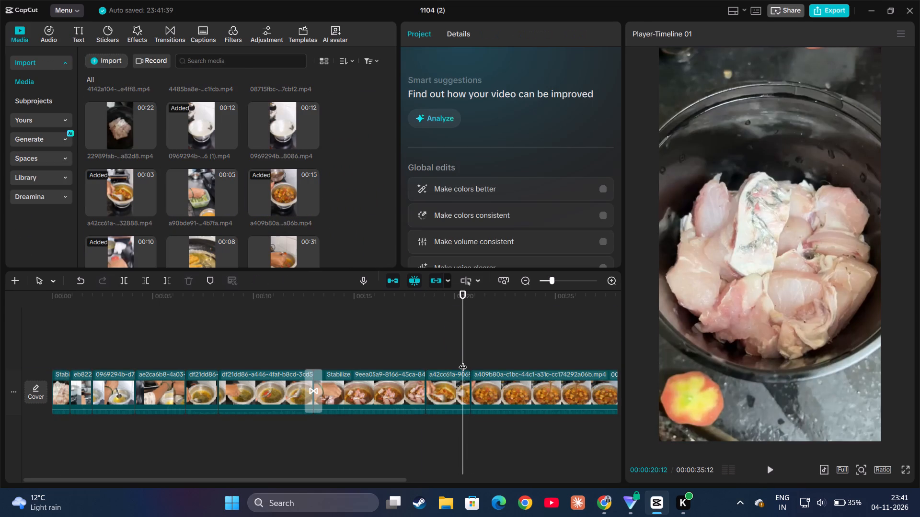
pyautogui.press('space')
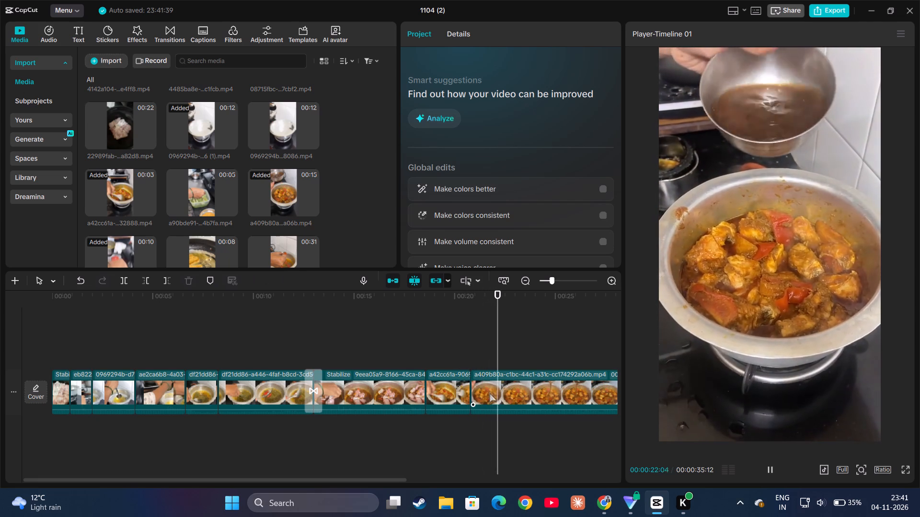
# Trim the start of the a409b80a pouring clip, bringing the timeline length to 00:00:33:23.
pyautogui.click(490, 394)
pyautogui.press('space')
pyautogui.moveTo(467, 384); pyautogui.dragTo(468, 384)
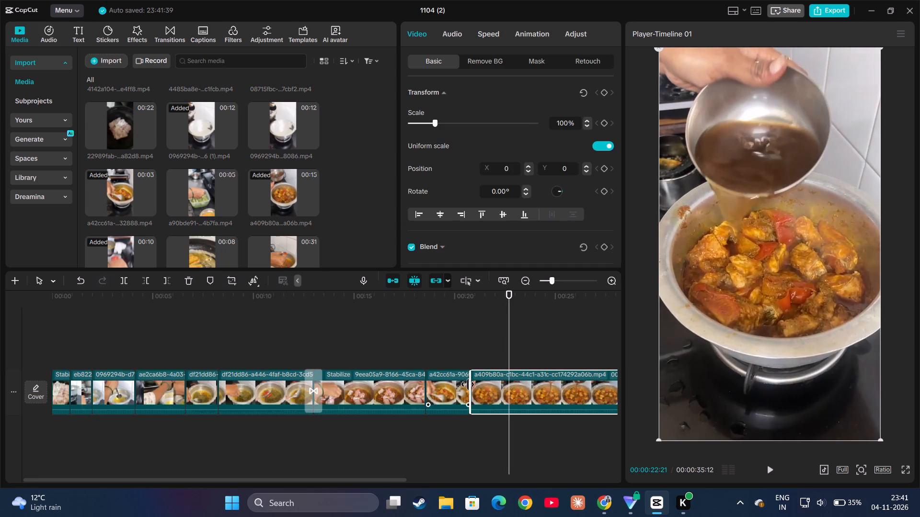
pyautogui.moveTo(468, 384); pyautogui.dragTo(502, 391)
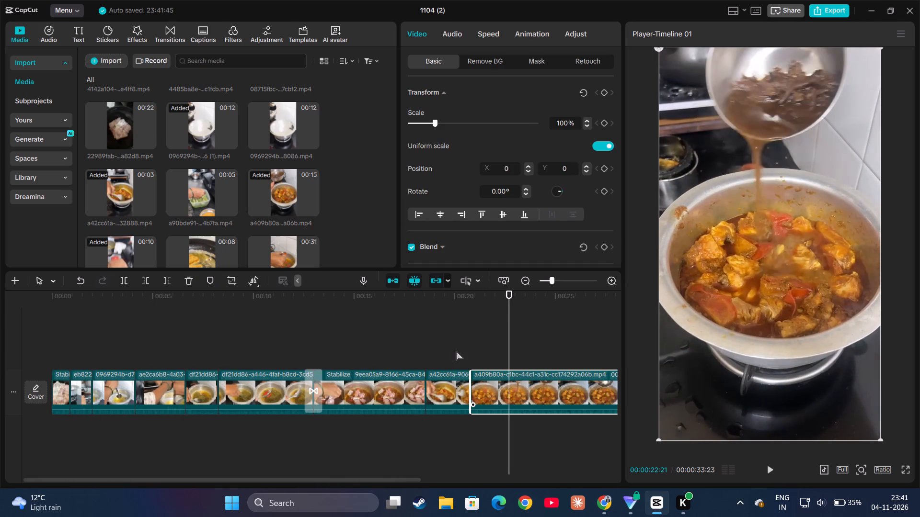
# Play the trimmed a409b80a clip, split it at 00:00:24:05 and delete the remaining part.
pyautogui.click(456, 351)
pyautogui.press('space')
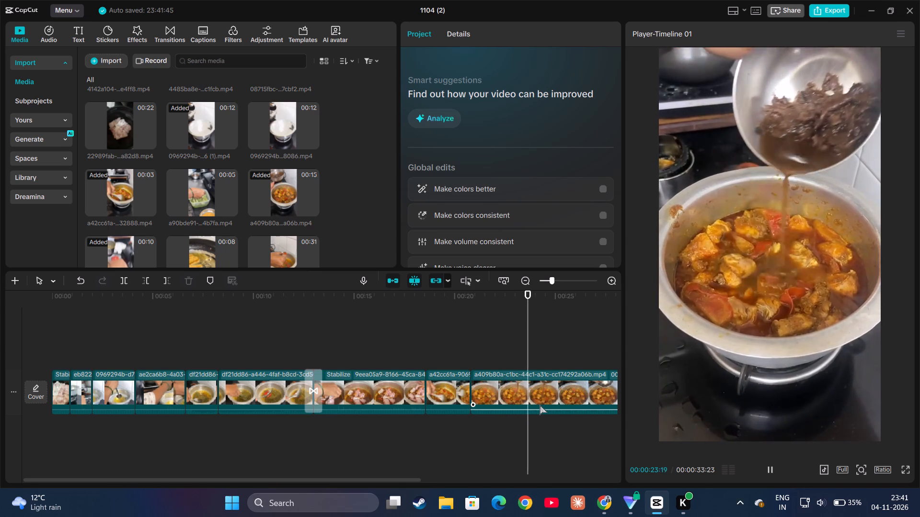
pyautogui.press('space')
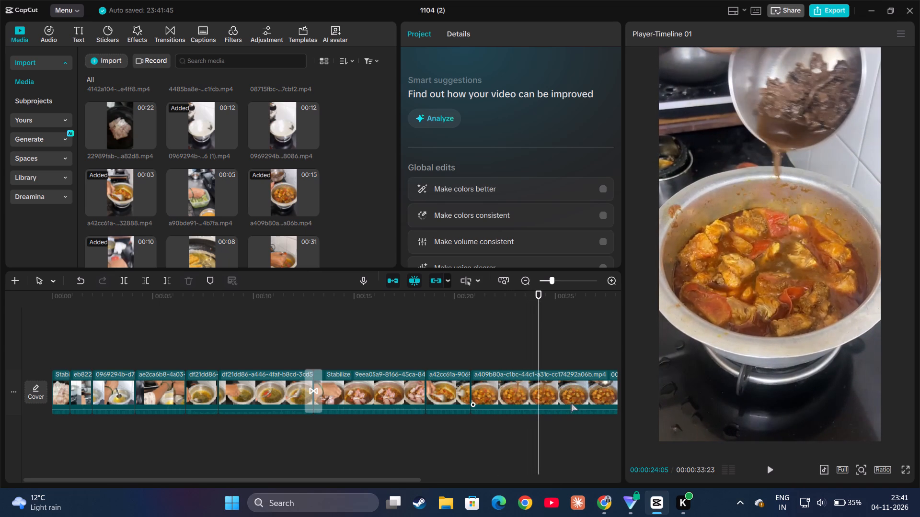
pyautogui.hotkey('ctrl', 'b')
pyautogui.click(575, 402)
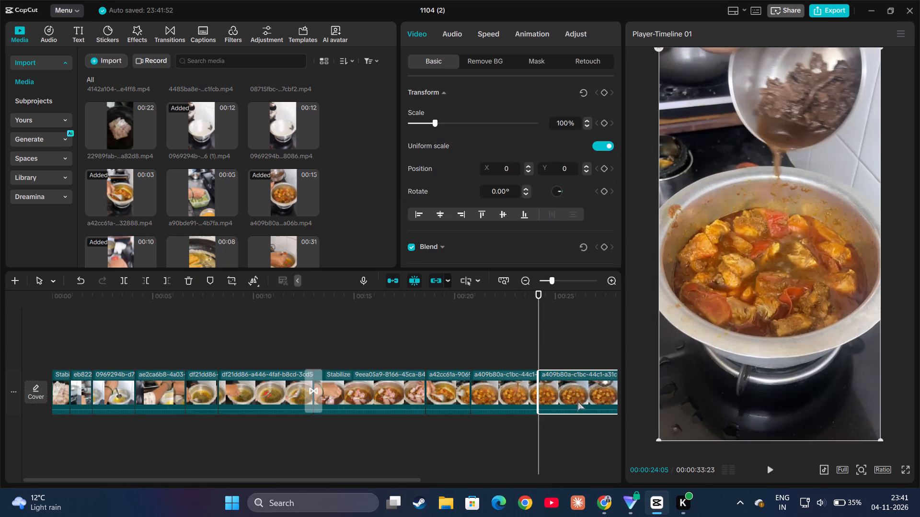
pyautogui.press('BackSpace')
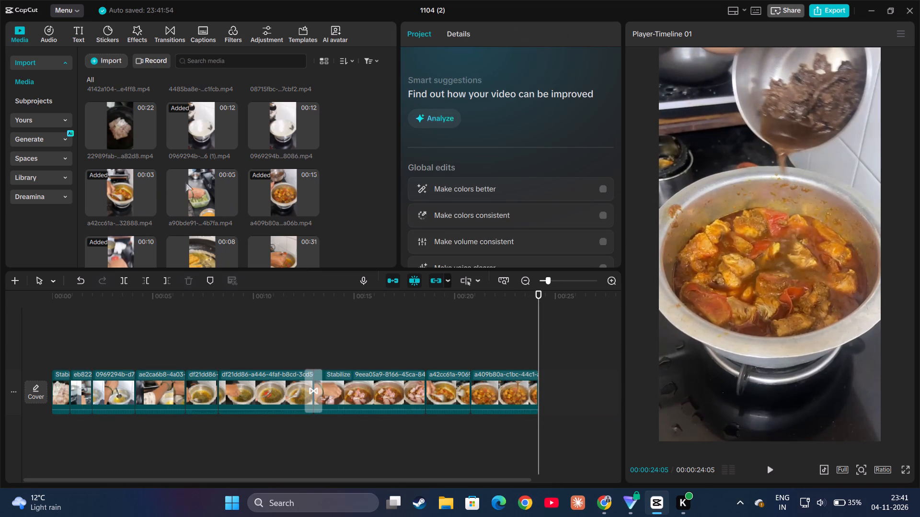
# Find the 31-second dce17f25 spice clip in the media library, insert it between the 9eea05a9 and a42cc61a clips, and play it.
pyautogui.click(293, 189)
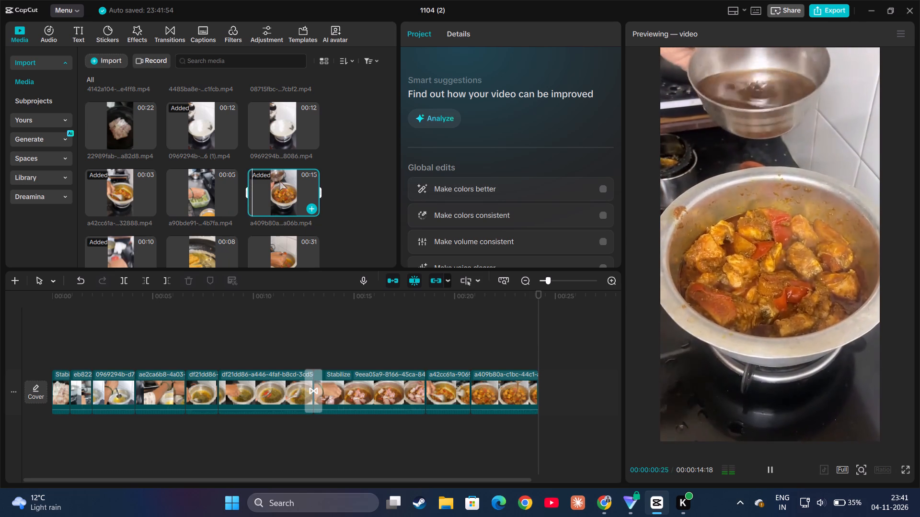
pyautogui.scroll(-1, 218, 202)
pyautogui.click(218, 202)
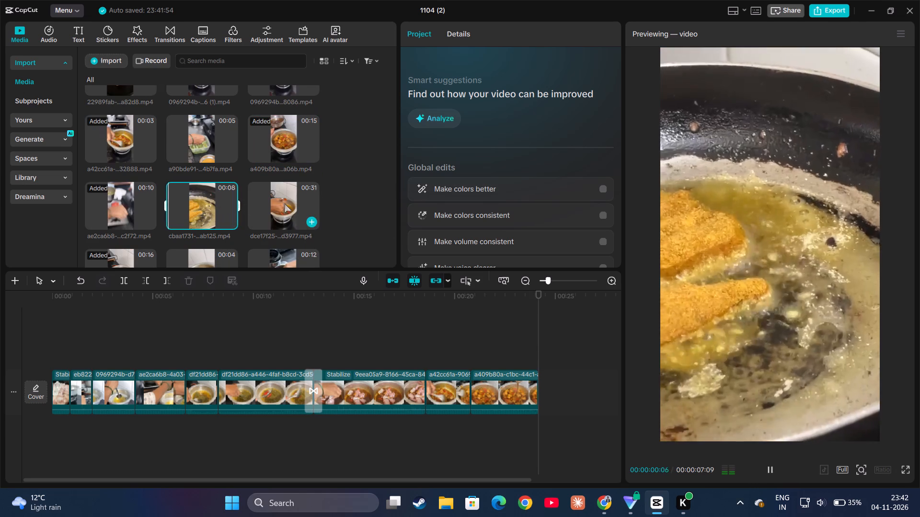
pyautogui.click(285, 204)
pyautogui.scroll(-1, 210, 187)
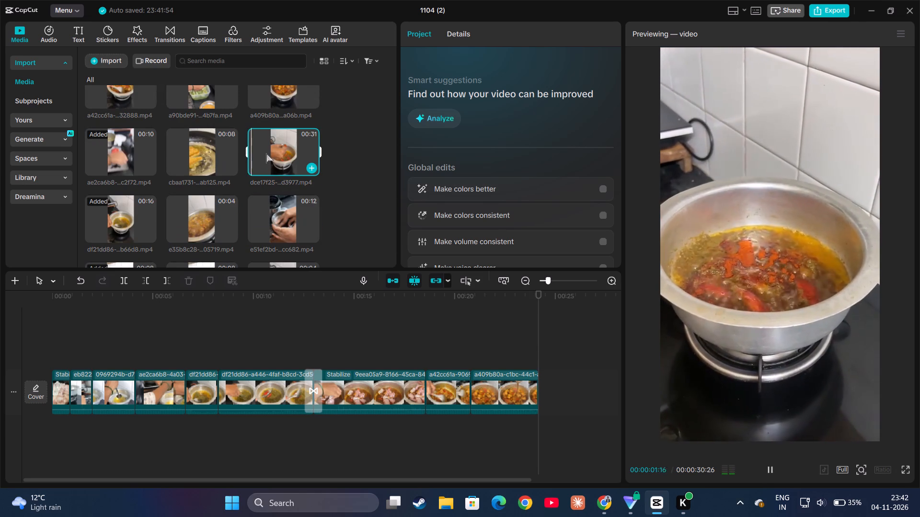
pyautogui.moveTo(286, 149); pyautogui.dragTo(306, 264)
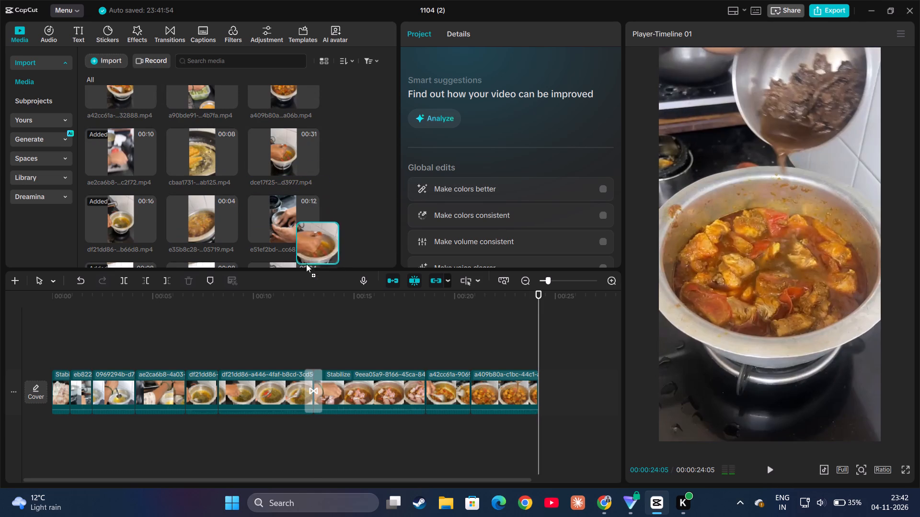
pyautogui.moveTo(306, 264); pyautogui.dragTo(418, 389)
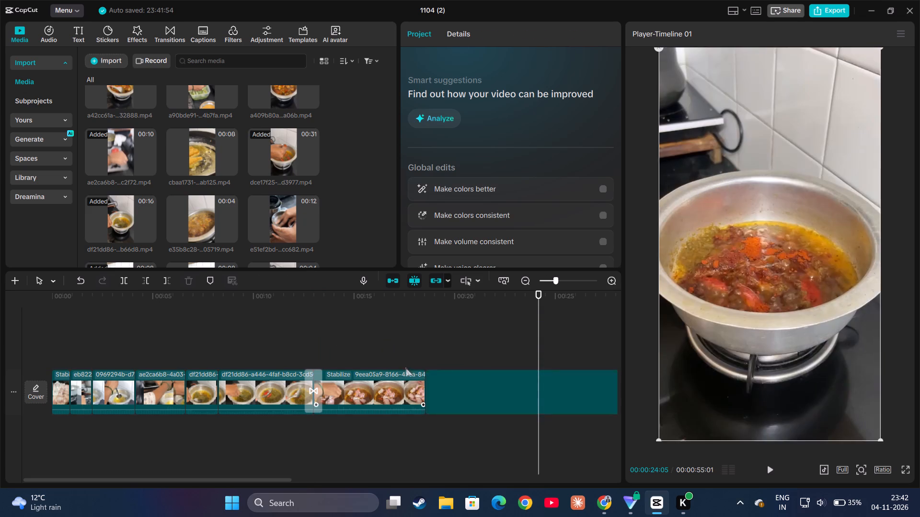
pyautogui.click(409, 355)
pyautogui.press('space')
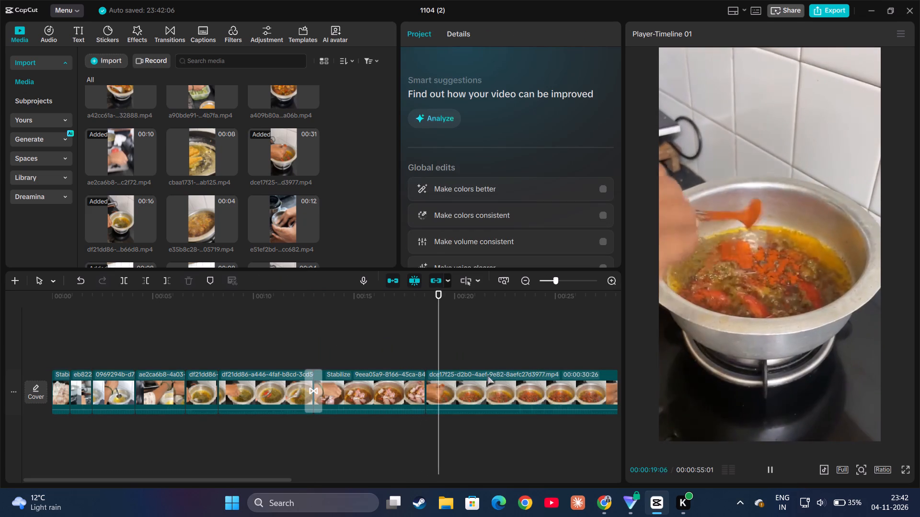
# Play the start of the dce17f25 spice clip and split it at 00:00:19:17, after the first spoonful of red powder.
pyautogui.press('space')
pyautogui.press('space')
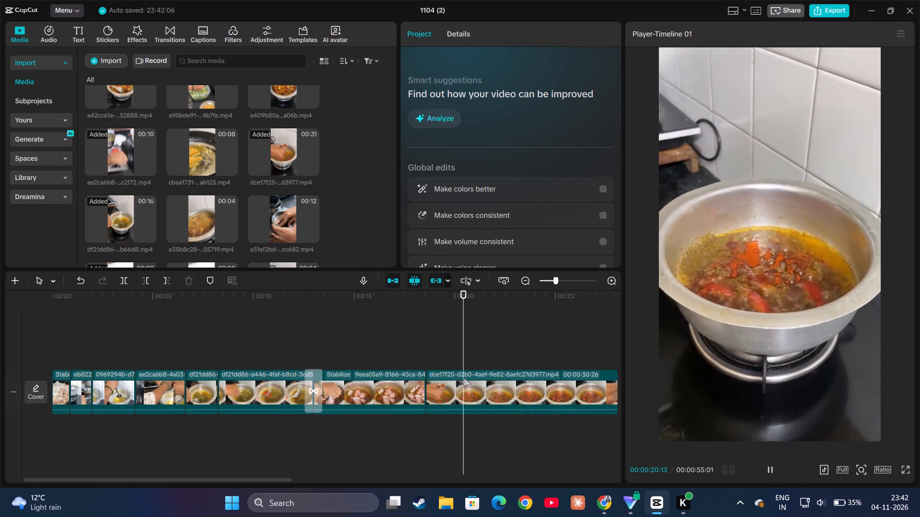
pyautogui.press('space')
pyautogui.press('space')
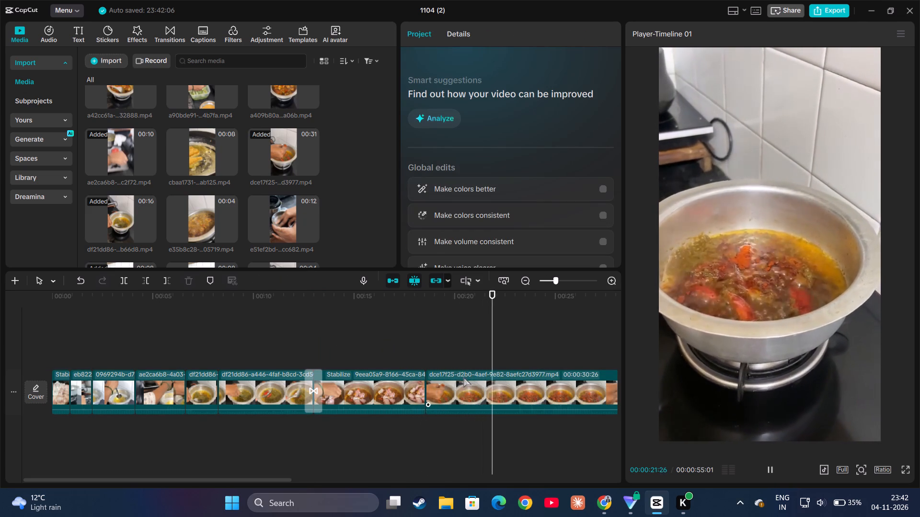
pyautogui.click(425, 356)
pyautogui.press('space')
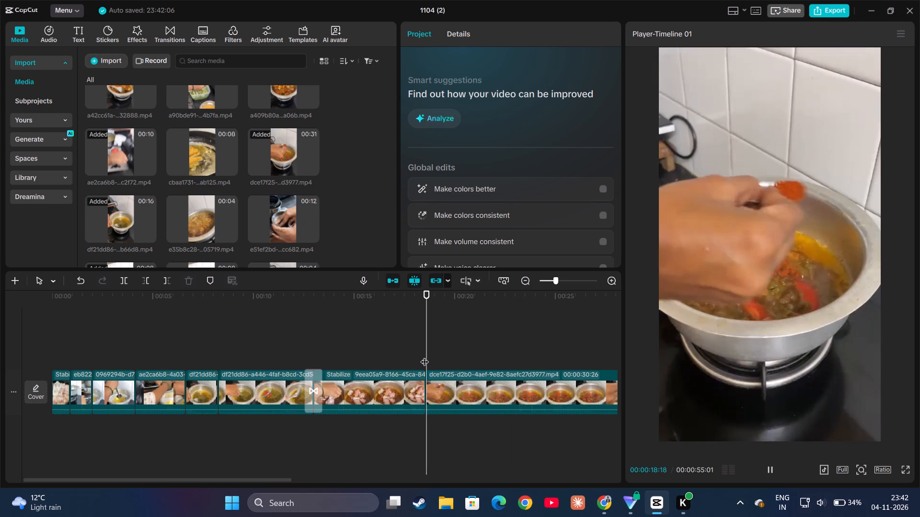
pyautogui.press('space')
pyautogui.press('space')
pyautogui.press('space')
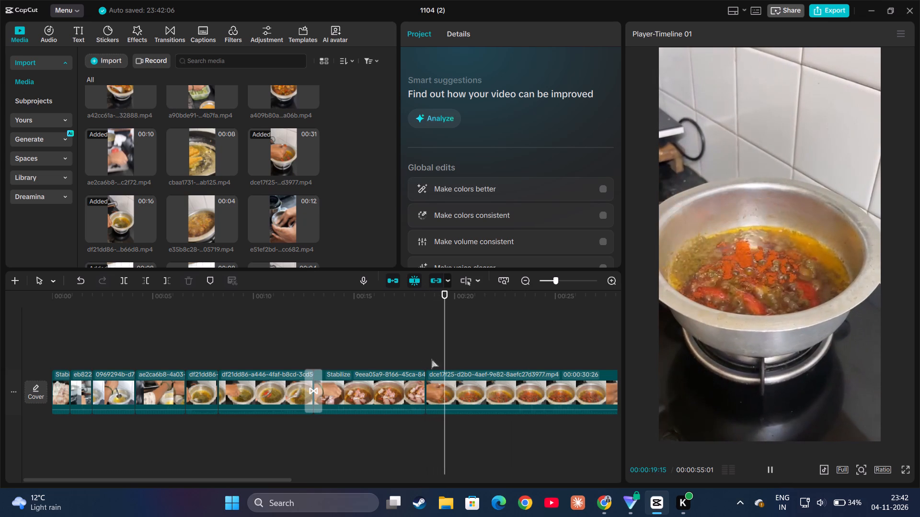
pyautogui.moveTo(443, 361); pyautogui.dragTo(443, 365)
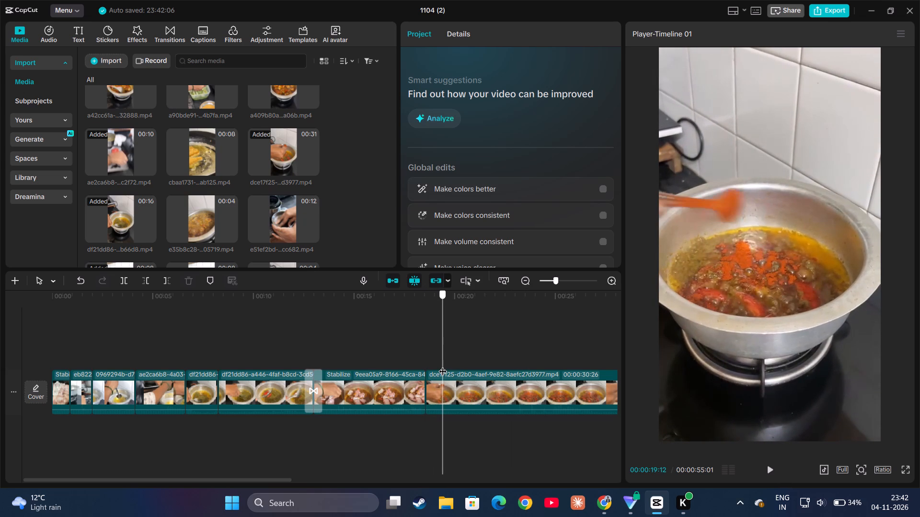
pyautogui.moveTo(443, 365); pyautogui.dragTo(446, 368)
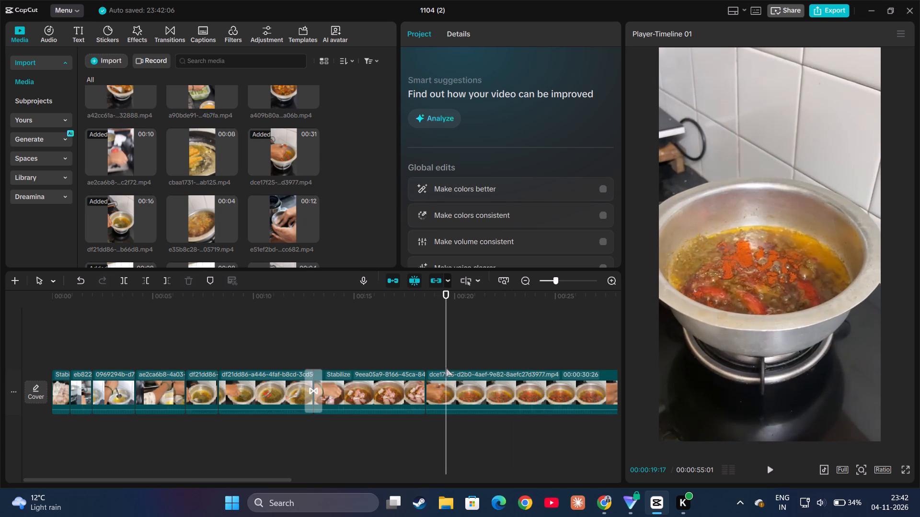
pyautogui.hotkey('ctrl', 'b')
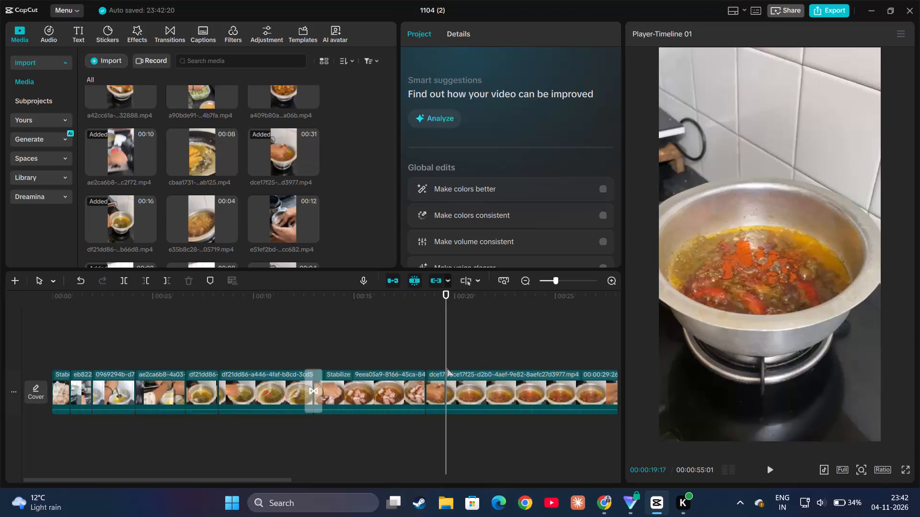
# Play the dce17f25 clip onward and split it again at 00:00:22:04, as the second spoonful comes in.
pyautogui.press('space')
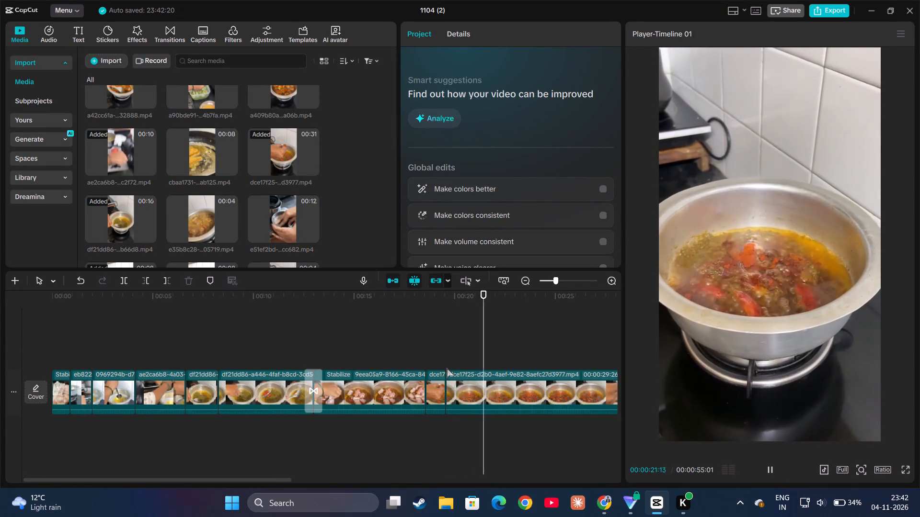
pyautogui.press('space')
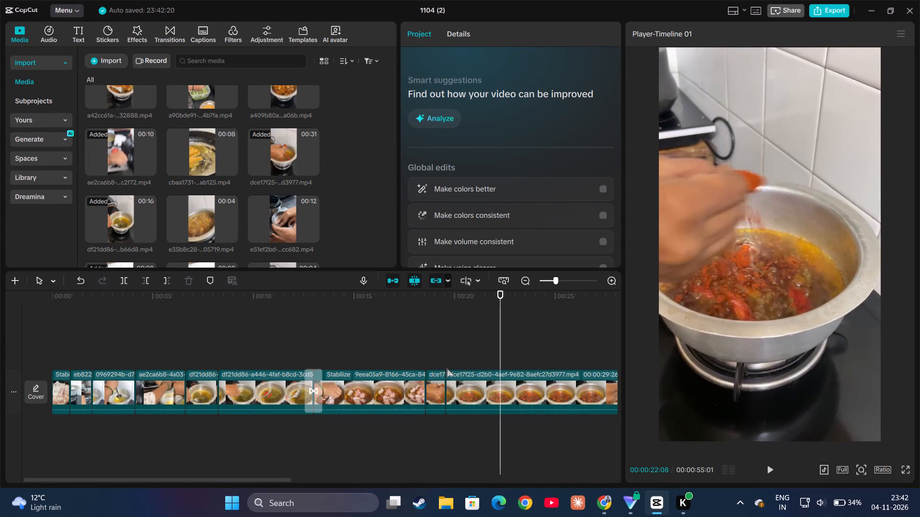
pyautogui.moveTo(499, 337); pyautogui.dragTo(498, 339)
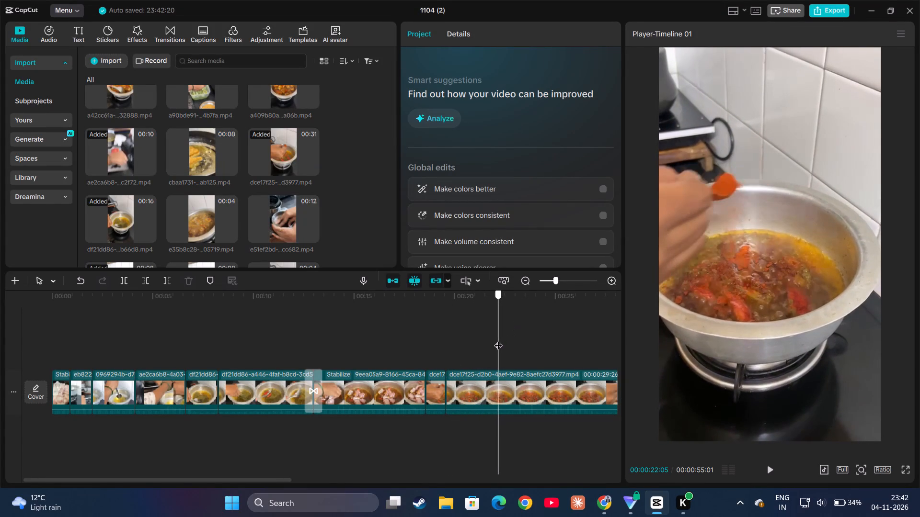
pyautogui.moveTo(498, 339); pyautogui.dragTo(497, 342)
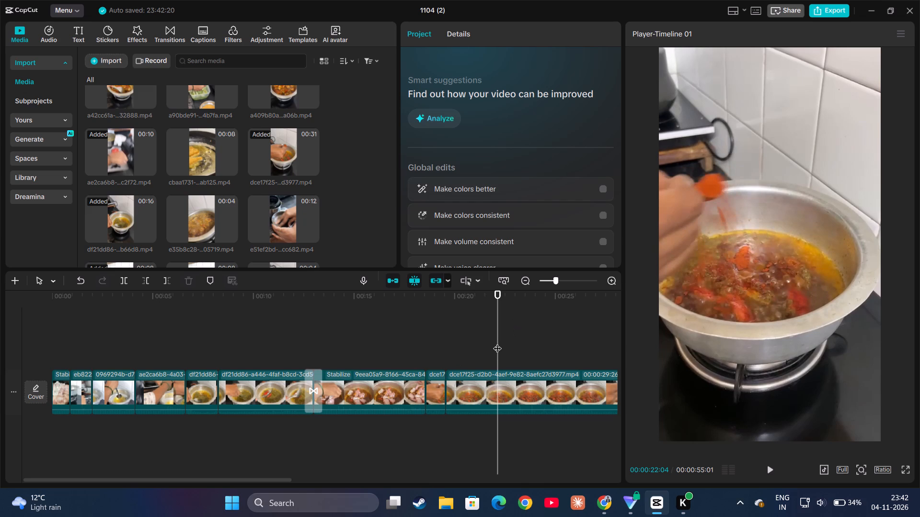
pyautogui.hotkey('ctrl', 'b')
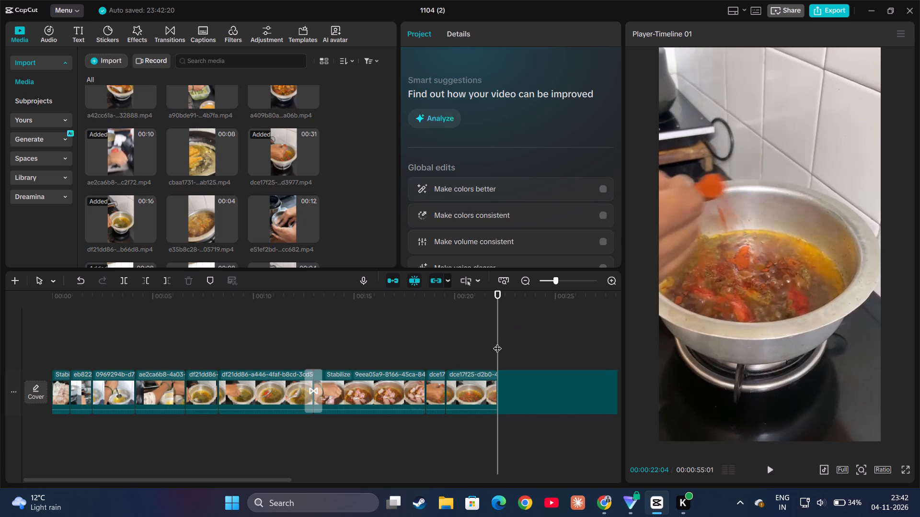
# Play past the second spoonful, split the dce17f25 clip at about 00:00:23:05, and play the footage that follows.
pyautogui.press('space')
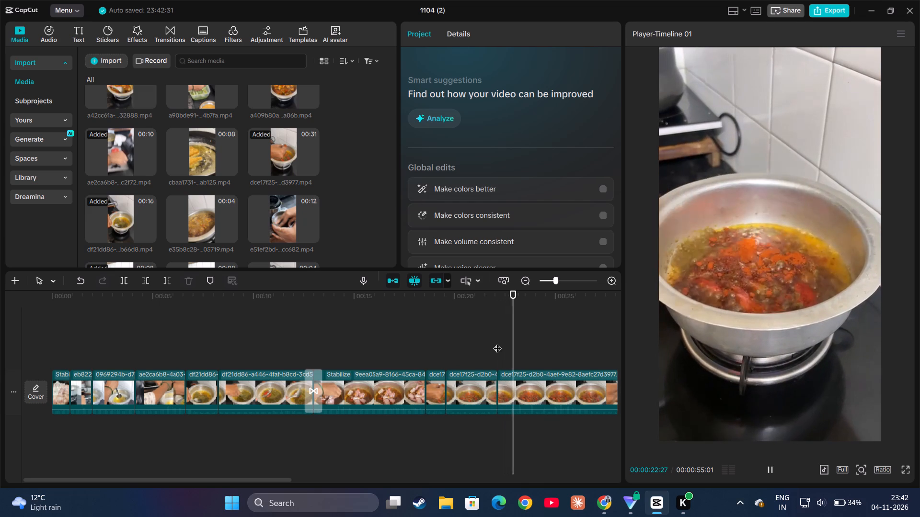
pyautogui.press('space')
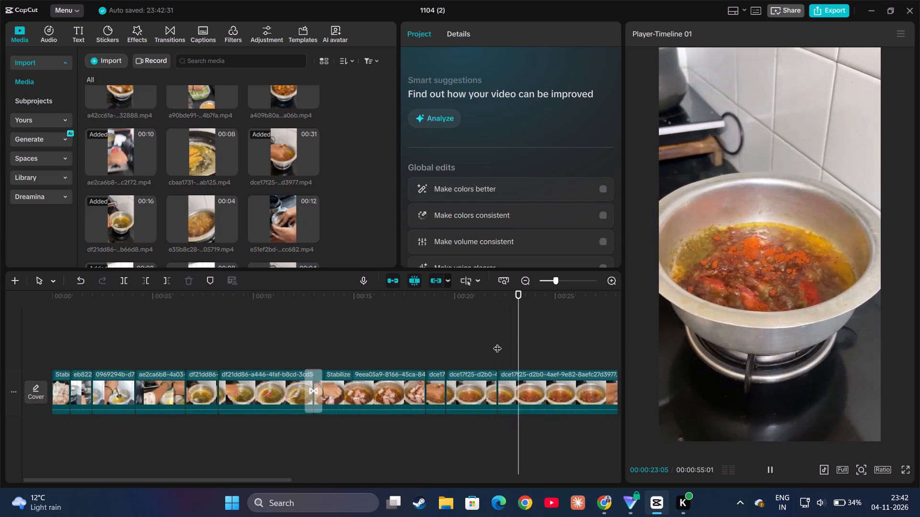
pyautogui.hotkey('ctrl', 'b')
pyautogui.press('space')
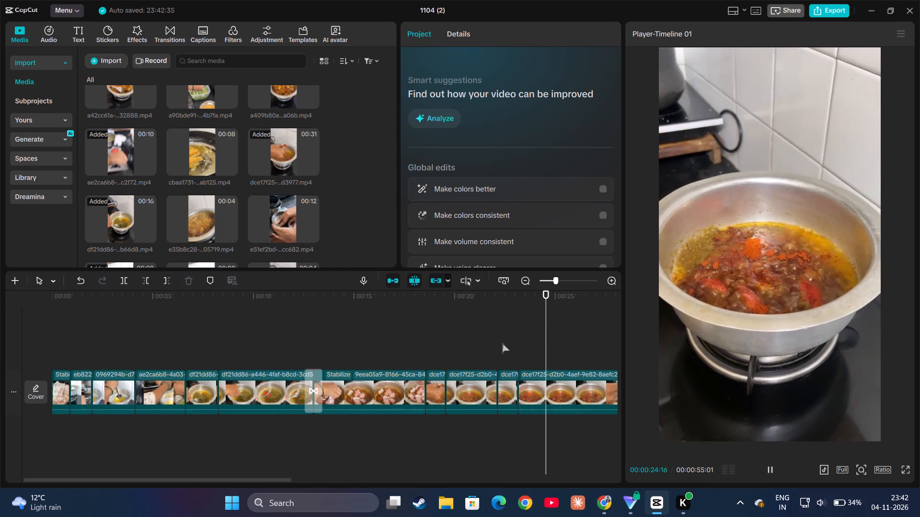
pyautogui.press('space')
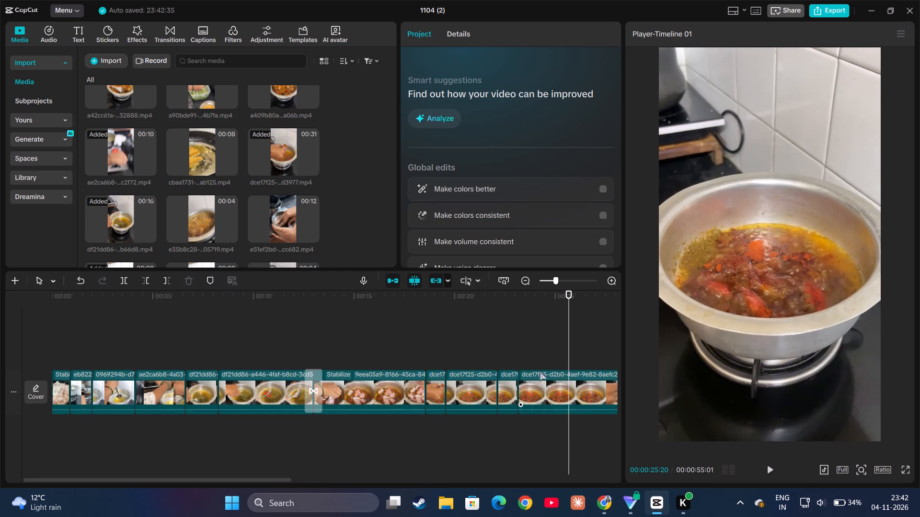
# Extend the end of the short second-spoonful piece by about 26 frames and delete the remaining dce17f25 footage after it.
pyautogui.click(515, 391)
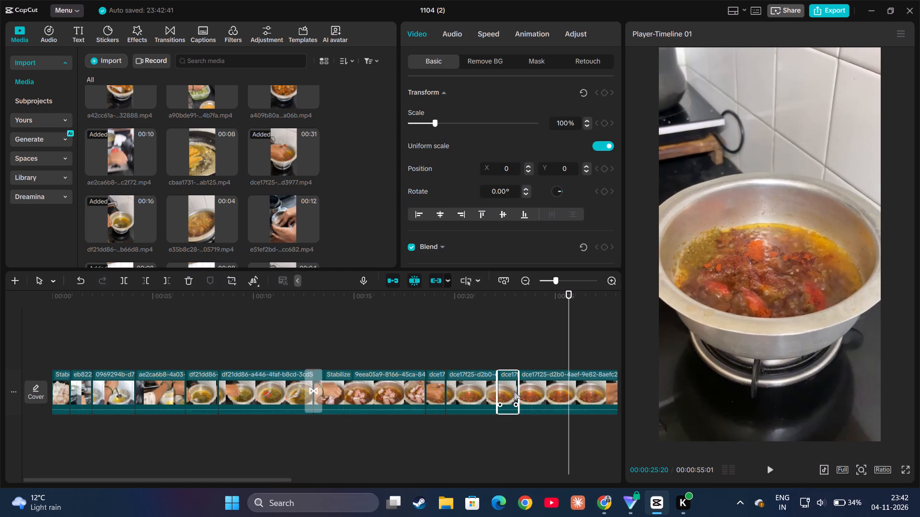
pyautogui.moveTo(517, 391); pyautogui.dragTo(535, 390)
pyautogui.click(567, 389)
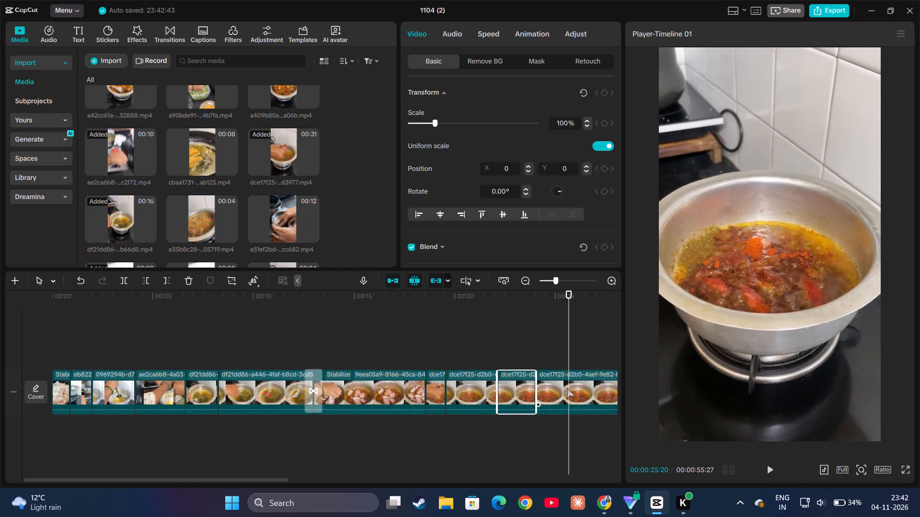
pyautogui.press('BackSpace')
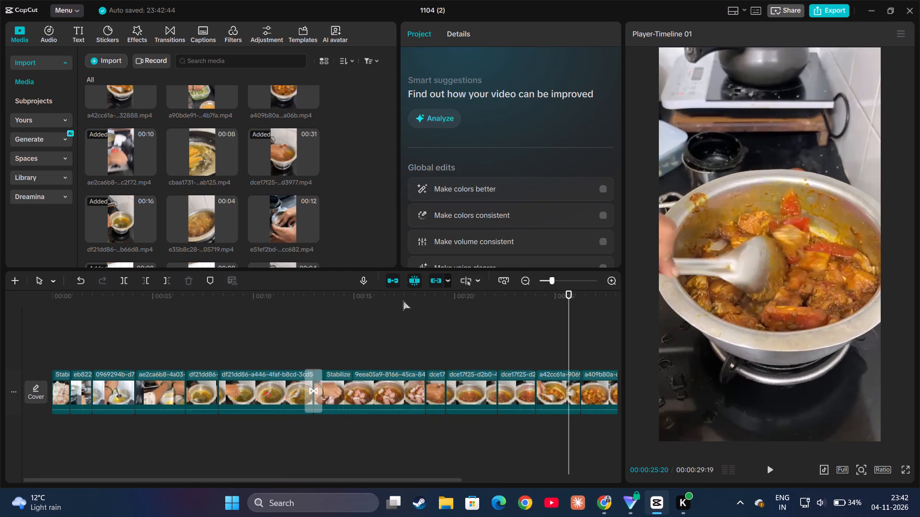
# Play the dce17f25 pieces, delete the middle one between 00:00:19:17 and 00:00:22:04, and play the new join.
pyautogui.click(409, 313)
pyautogui.press('space')
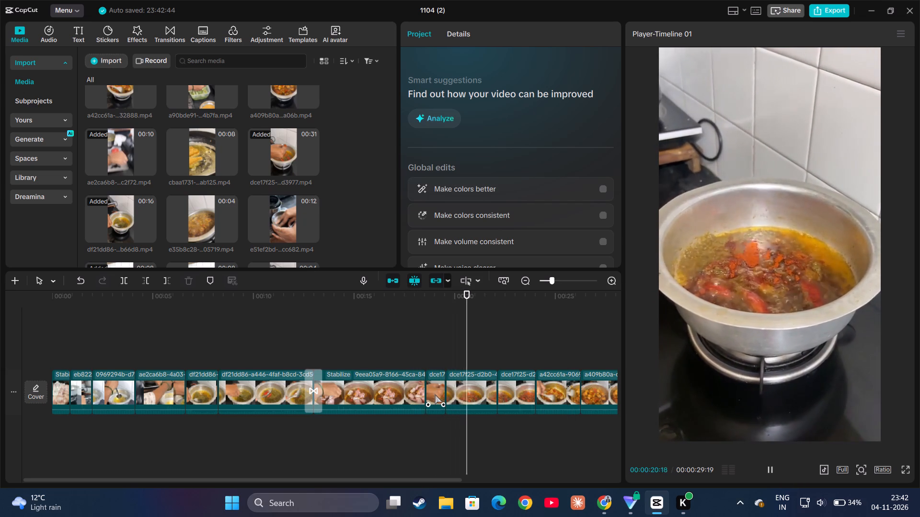
pyautogui.click(480, 393)
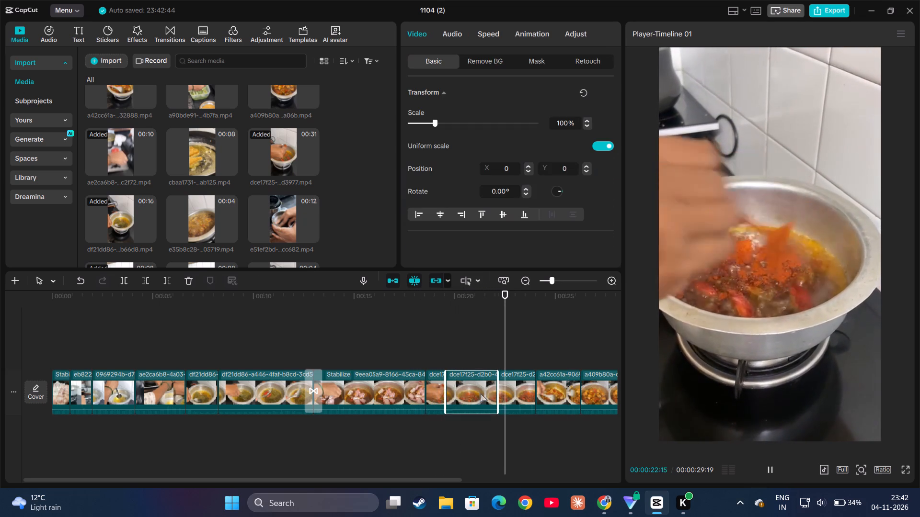
pyautogui.press('BackSpace')
pyautogui.click(425, 356)
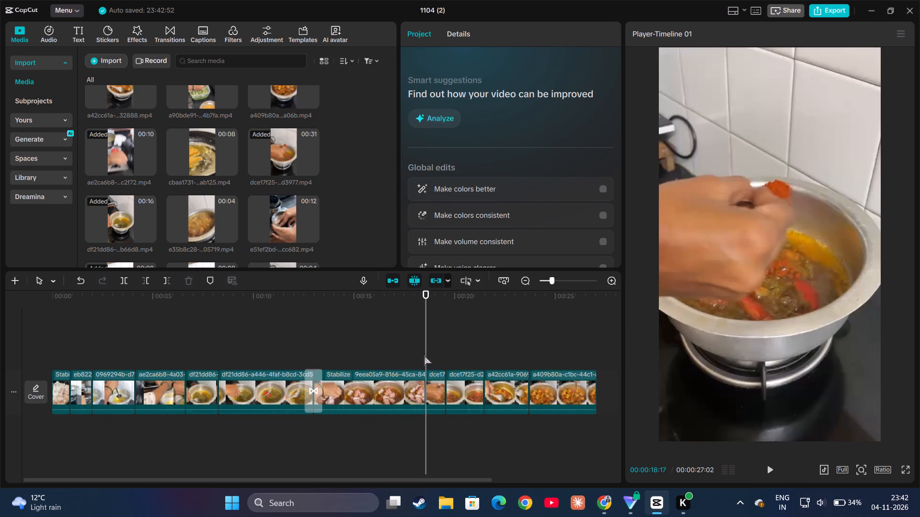
pyautogui.press('space')
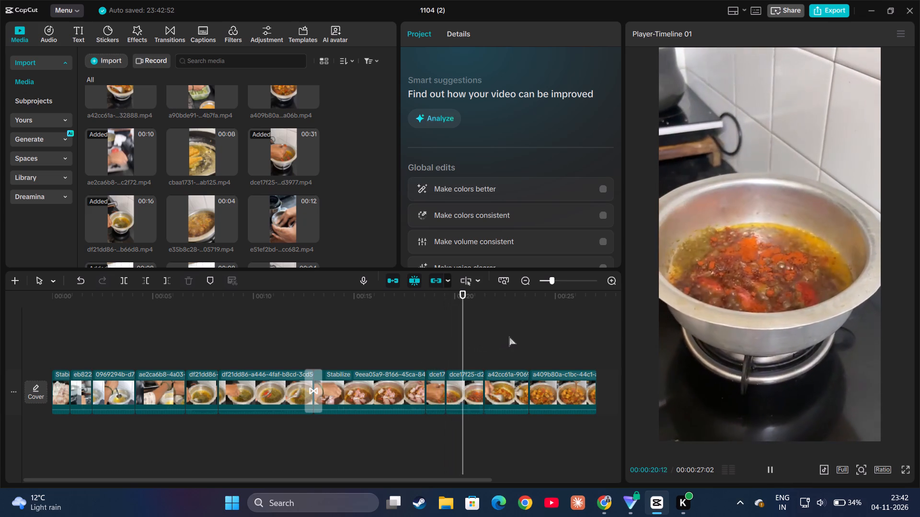
pyautogui.press('space')
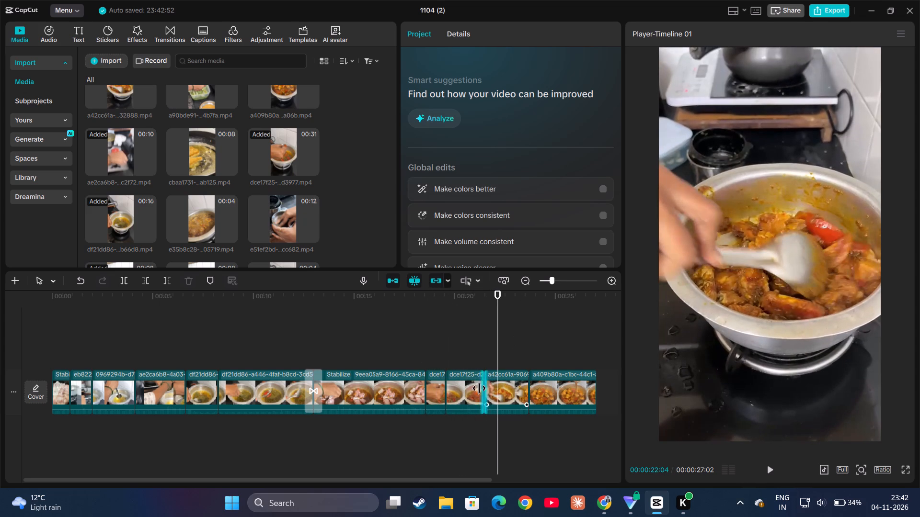
# Trim the end of the second dce17f25 piece, bringing the timeline length to 00:00:26:12, and play the result.
pyautogui.click(473, 398)
pyautogui.moveTo(484, 378); pyautogui.dragTo(470, 394)
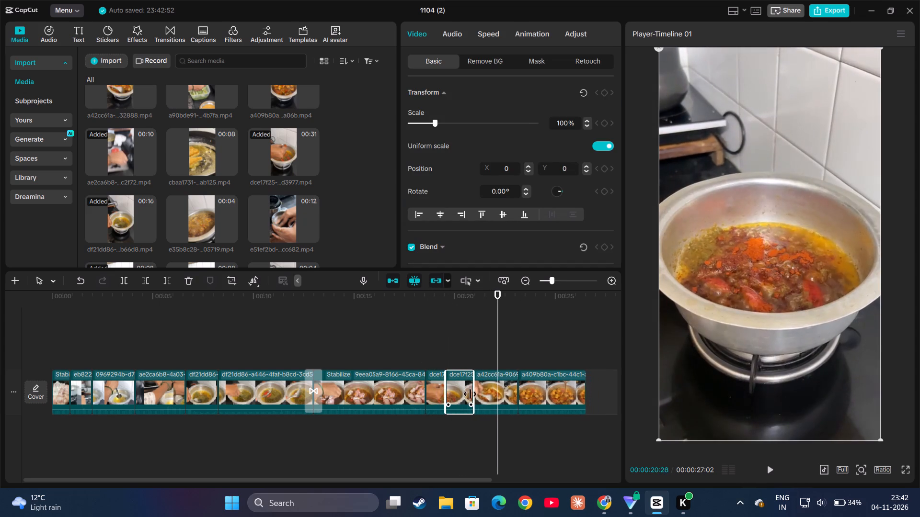
pyautogui.moveTo(470, 394); pyautogui.dragTo(457, 427)
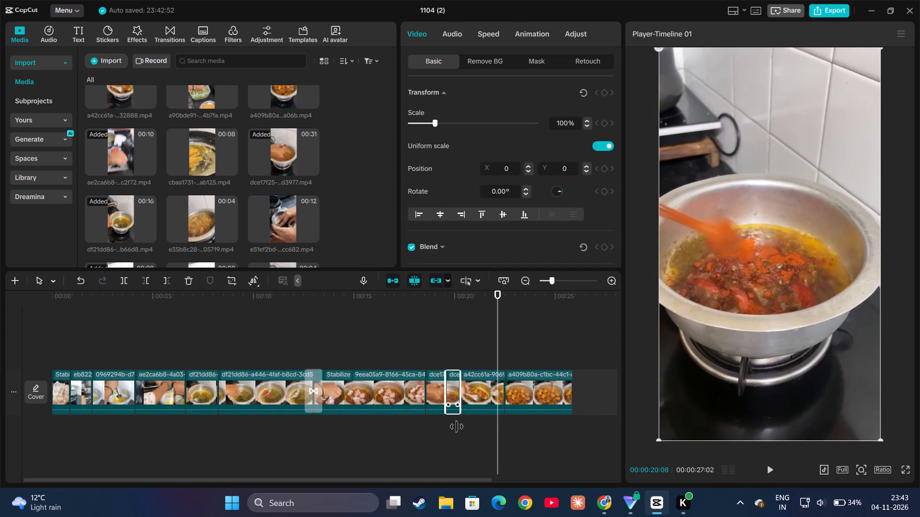
pyautogui.moveTo(457, 427); pyautogui.dragTo(468, 427)
pyautogui.click(442, 353)
pyautogui.press('space')
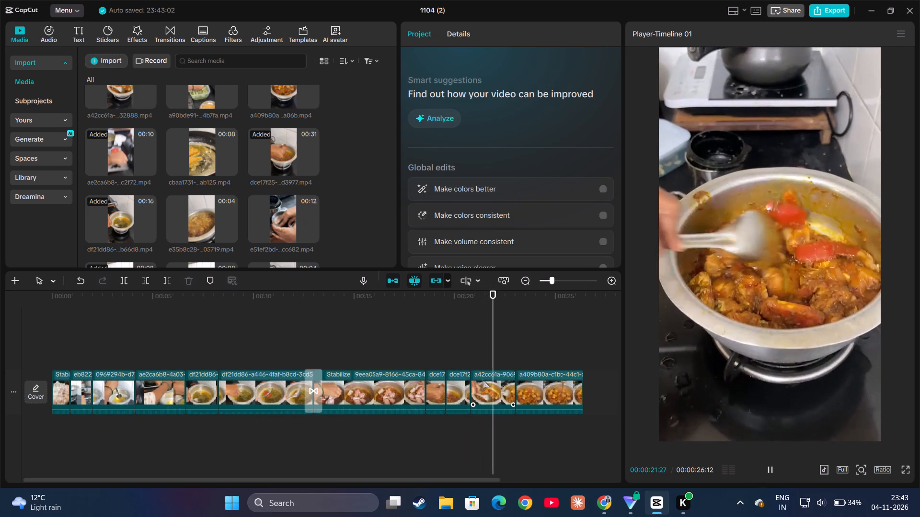
pyautogui.press('space')
# Trim the second dce17f25 piece's end further, bringing the timeline length to 00:00:25:28, and play through to the pouring clip.
pyautogui.click(464, 386)
pyautogui.moveTo(470, 386); pyautogui.dragTo(468, 389)
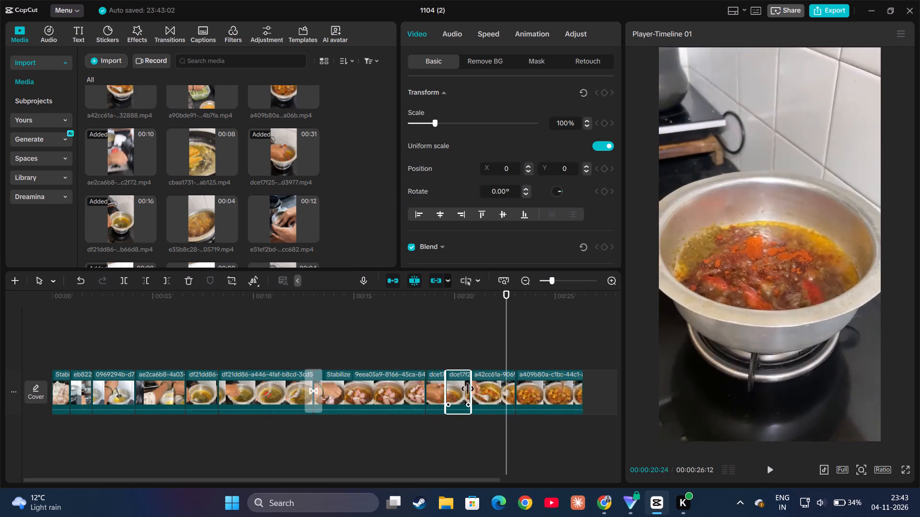
pyautogui.moveTo(468, 389); pyautogui.dragTo(460, 393)
pyautogui.click(445, 355)
pyautogui.press('space')
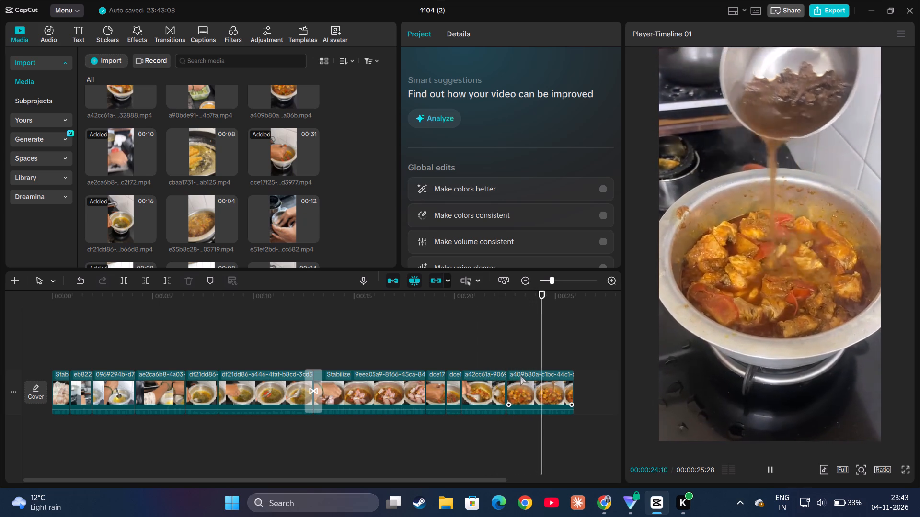
pyautogui.press('space')
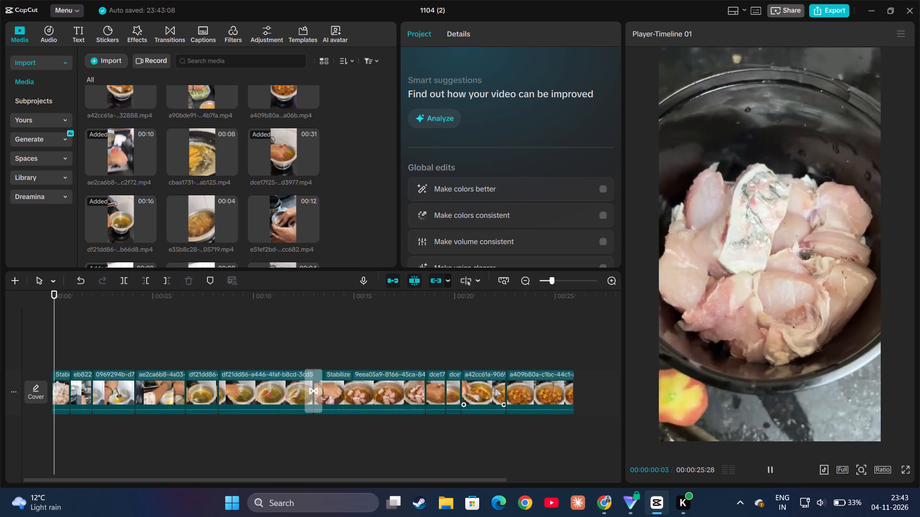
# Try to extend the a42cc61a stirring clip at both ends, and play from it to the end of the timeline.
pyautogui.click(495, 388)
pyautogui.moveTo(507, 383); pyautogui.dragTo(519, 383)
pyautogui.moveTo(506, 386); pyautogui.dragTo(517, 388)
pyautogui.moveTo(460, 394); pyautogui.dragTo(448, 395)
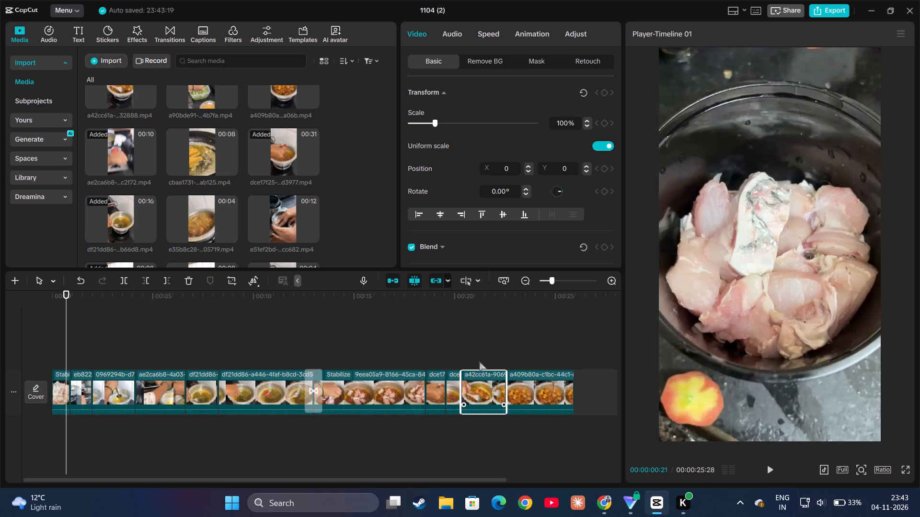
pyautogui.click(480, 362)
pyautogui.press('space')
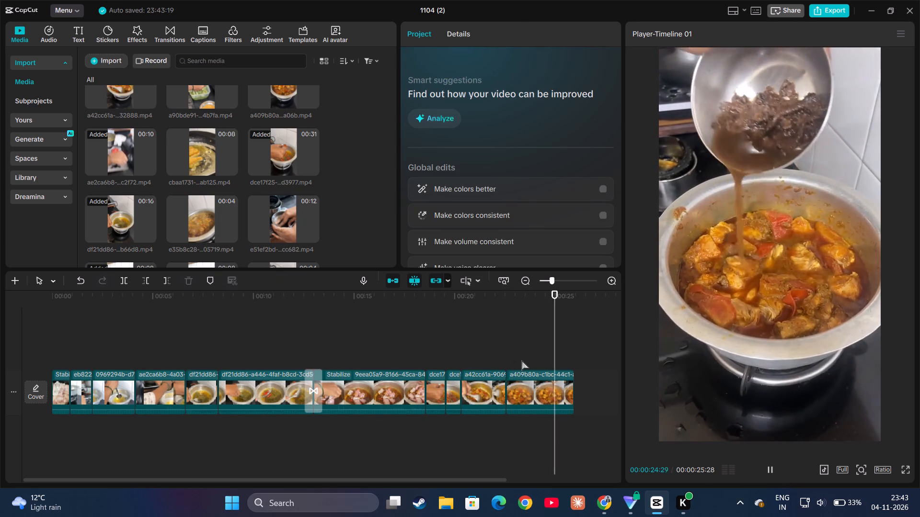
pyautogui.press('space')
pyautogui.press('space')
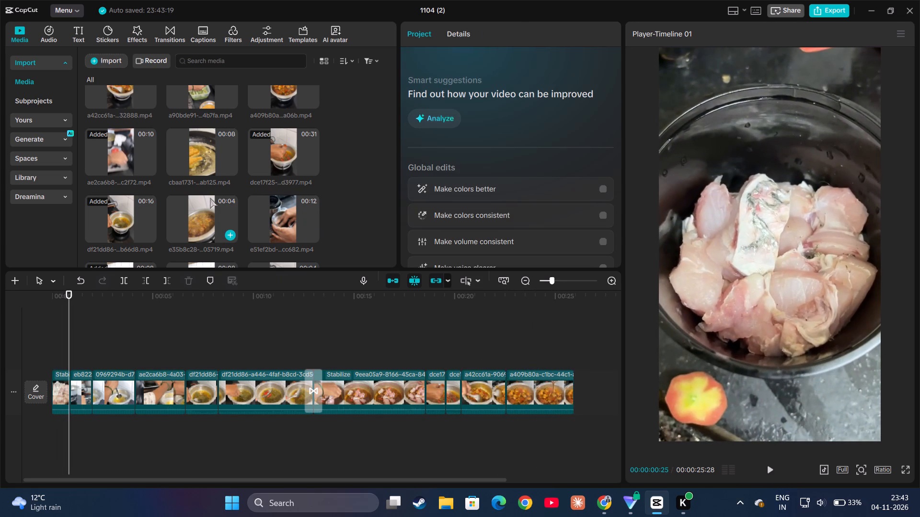
# Preview the remaining library clips, append the ef91736c stirring clip after the a409b80a clip, and play the new join.
pyautogui.click(202, 219)
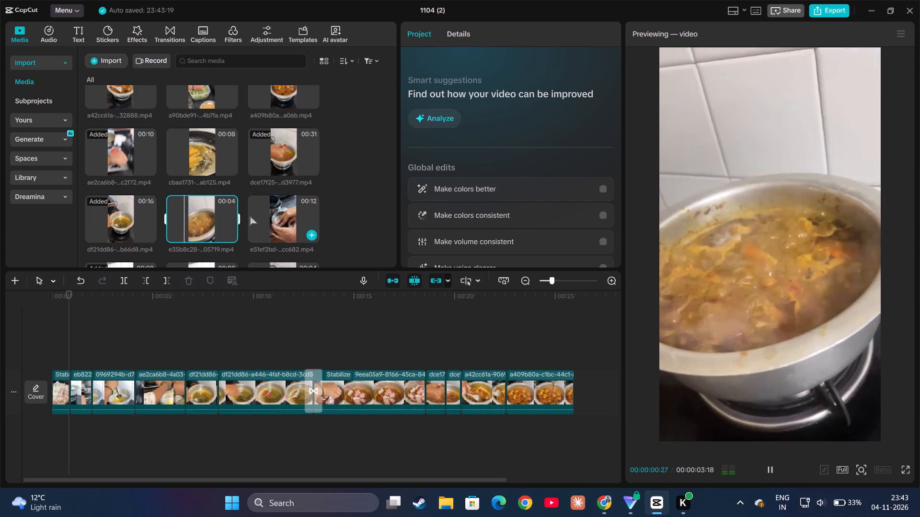
pyautogui.click(271, 167)
pyautogui.click(253, 215)
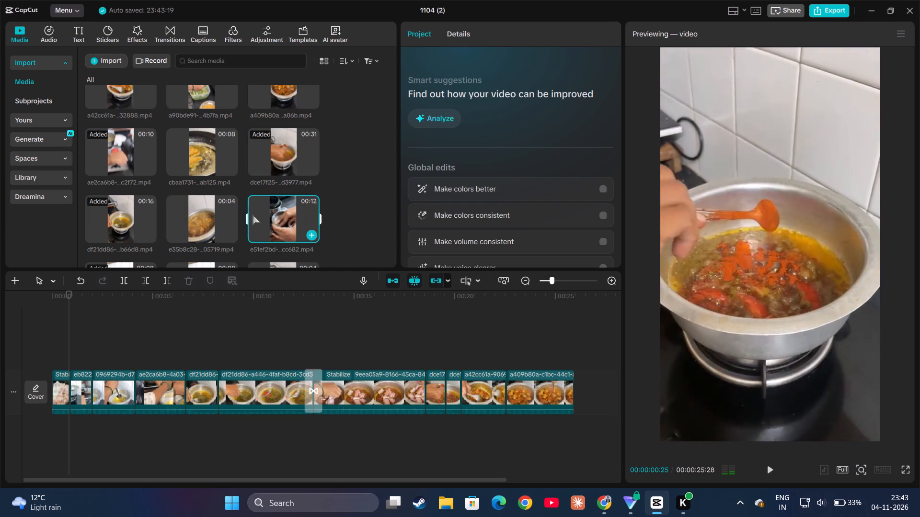
pyautogui.scroll(-1, 206, 208)
pyautogui.click(109, 160)
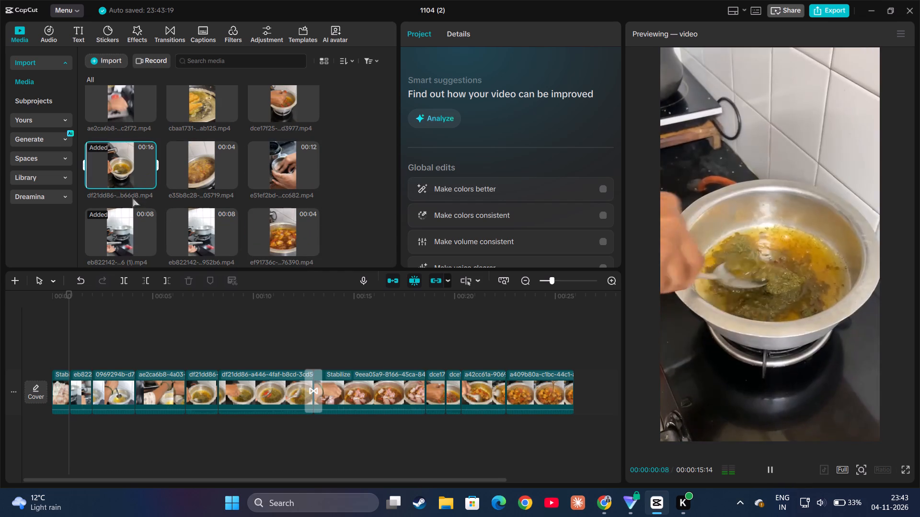
pyautogui.click(130, 233)
pyautogui.click(242, 233)
pyautogui.click(290, 223)
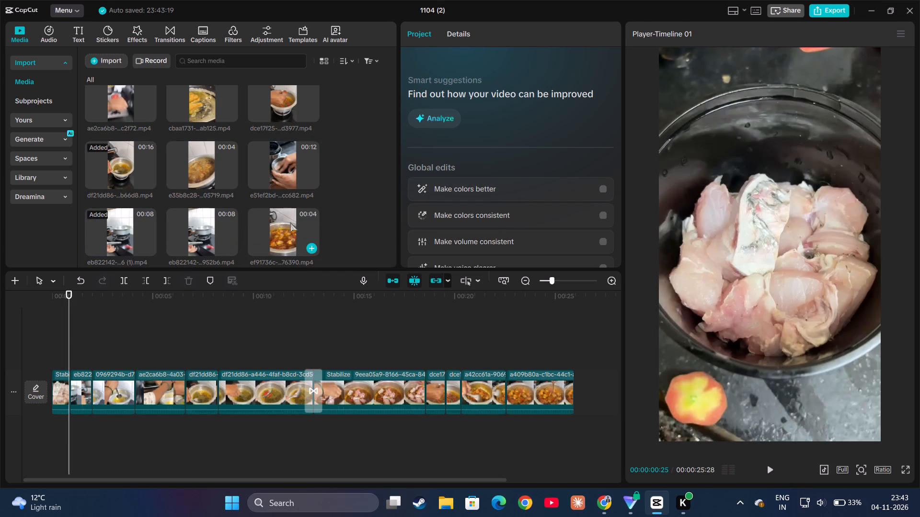
pyautogui.scroll(-4, 218, 205)
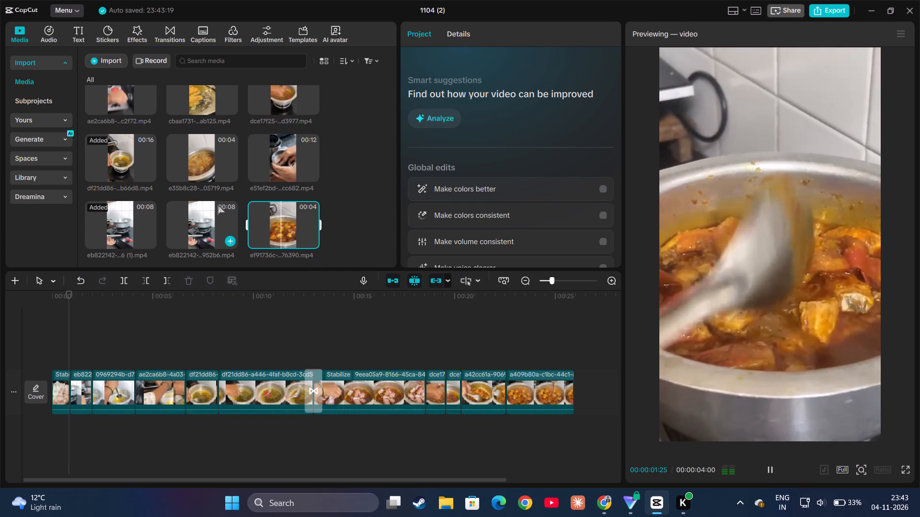
pyautogui.moveTo(285, 225); pyautogui.dragTo(578, 369)
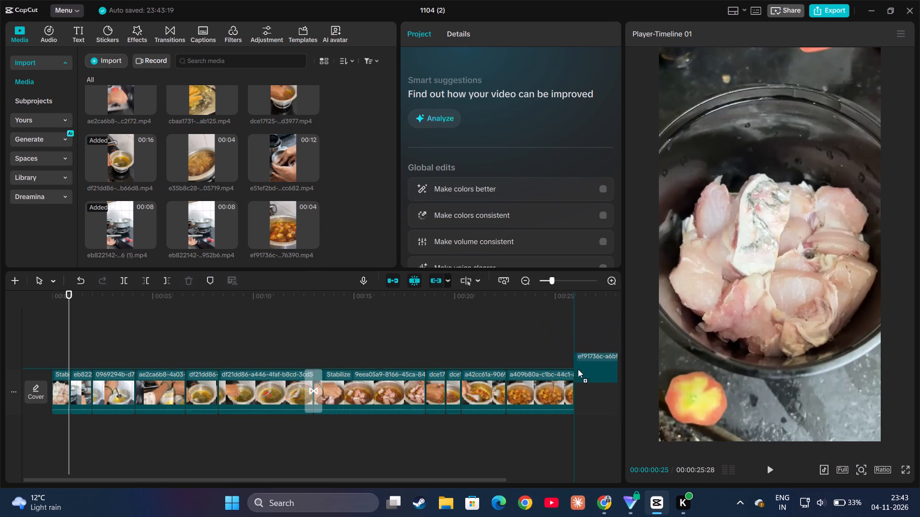
pyautogui.moveTo(578, 369); pyautogui.dragTo(580, 377)
pyautogui.click(544, 347)
pyautogui.hscroll(-1, 555, 350)
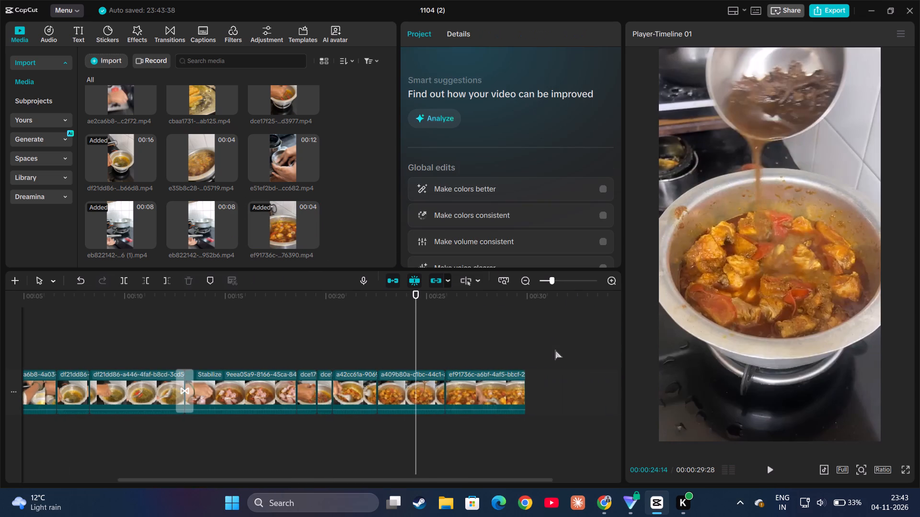
pyautogui.hscroll(-1, 555, 350)
pyautogui.press('space')
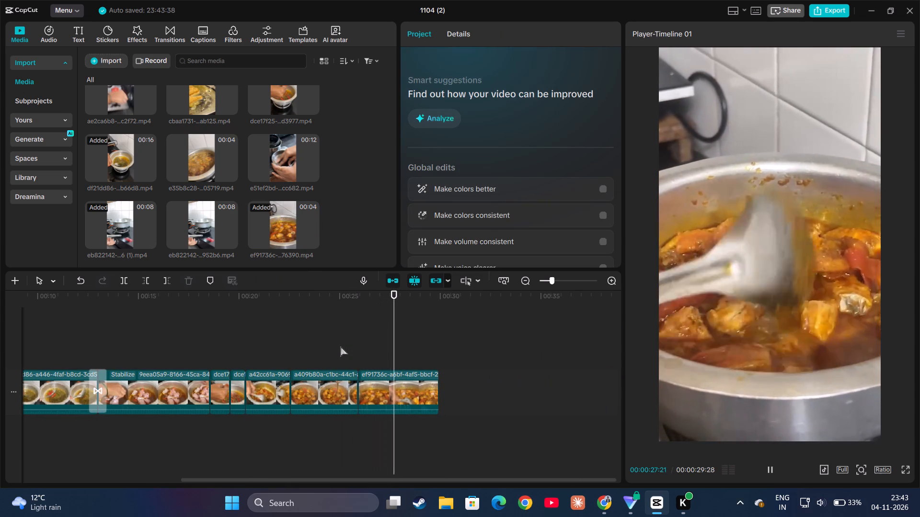
pyautogui.press('space')
# Add a Mix transition between the a409b80a and ef91736c clips, accept duplicate frames, and play the result.
pyautogui.click(178, 35)
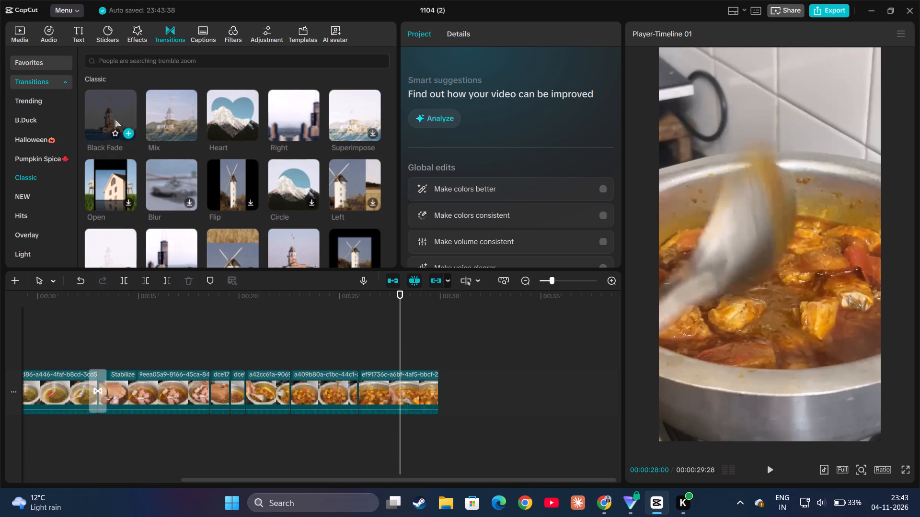
pyautogui.click(160, 118)
pyautogui.moveTo(168, 112); pyautogui.dragTo(365, 338)
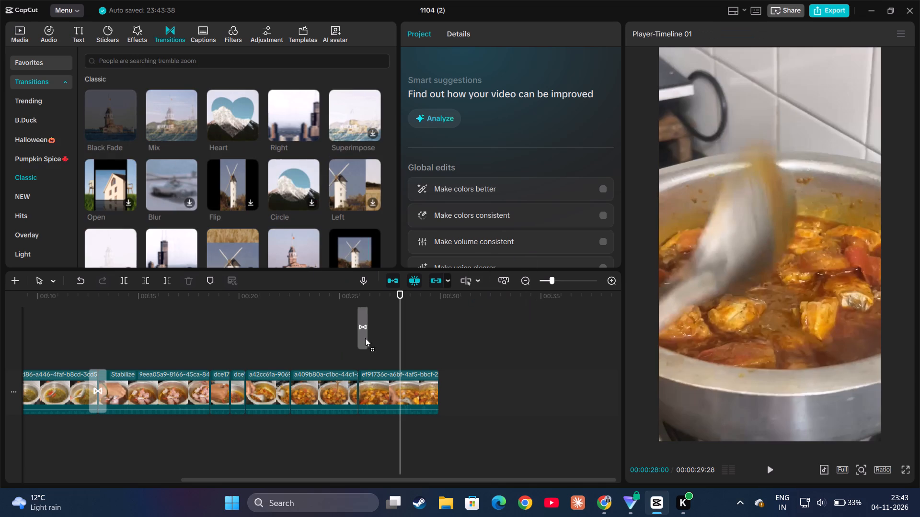
pyautogui.moveTo(365, 338); pyautogui.dragTo(354, 390)
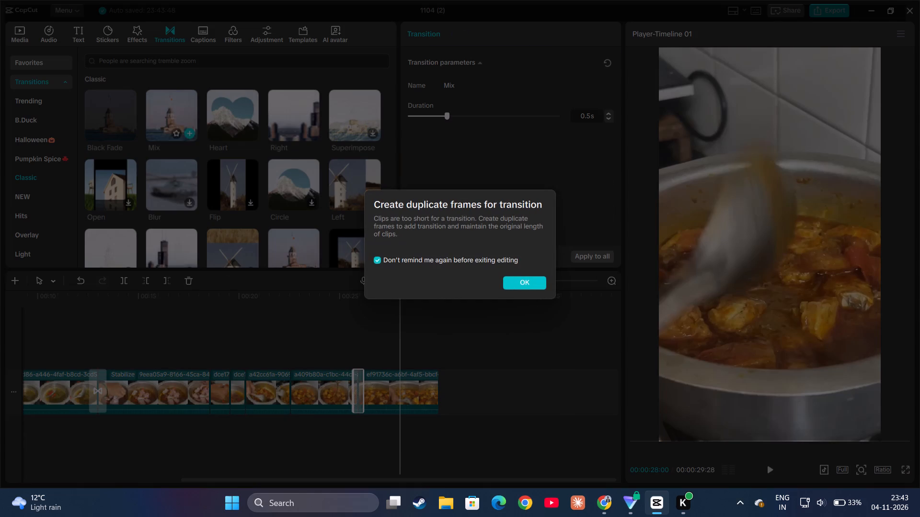
pyautogui.click(523, 284)
pyautogui.click(350, 391)
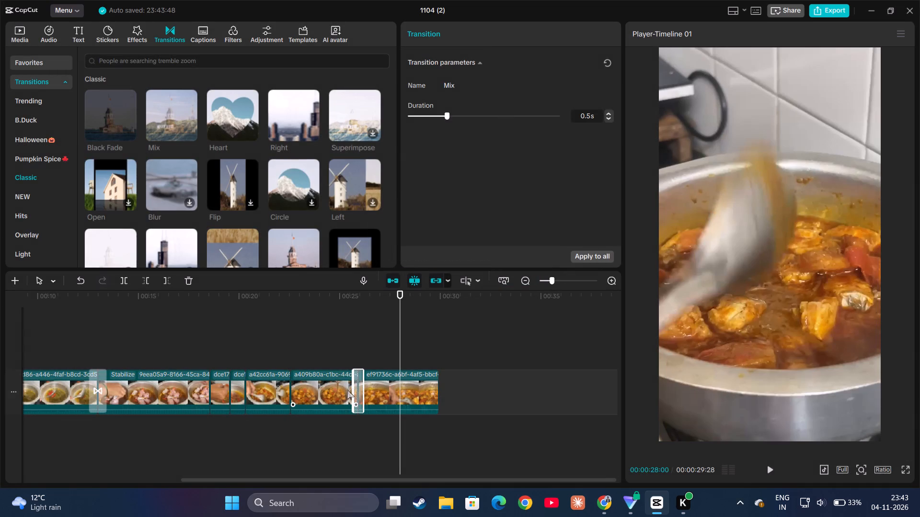
pyautogui.click(339, 352)
pyautogui.press('space')
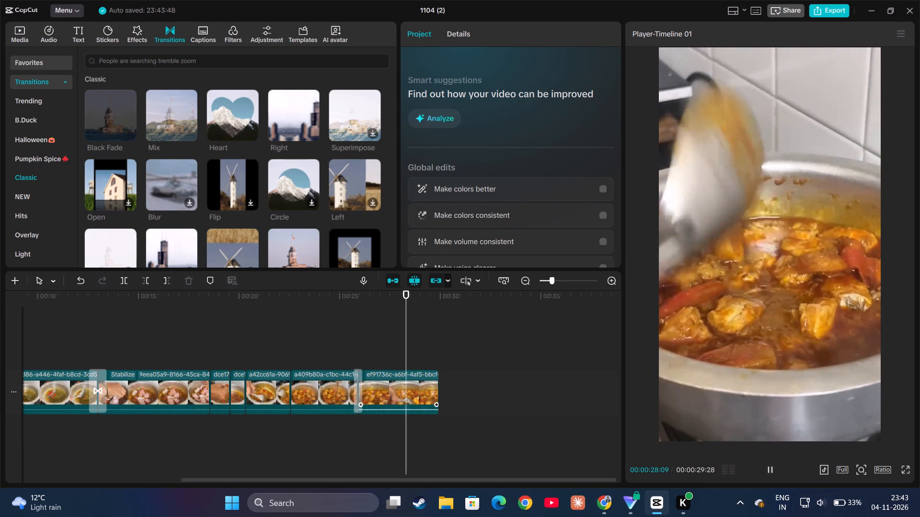
pyautogui.press('space')
# Trim the end of the ef91736c clip, bringing the timeline length to 00:00:29:13.
pyautogui.click(428, 386)
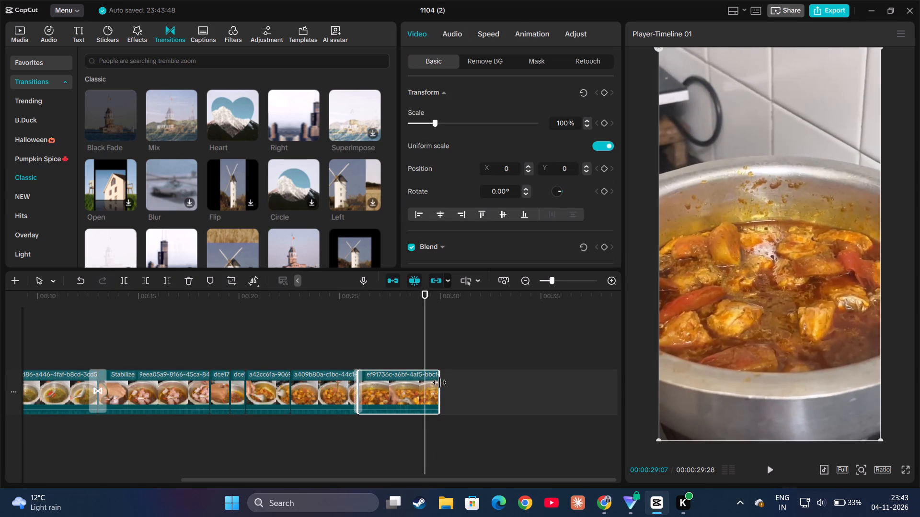
pyautogui.moveTo(439, 382); pyautogui.dragTo(426, 393)
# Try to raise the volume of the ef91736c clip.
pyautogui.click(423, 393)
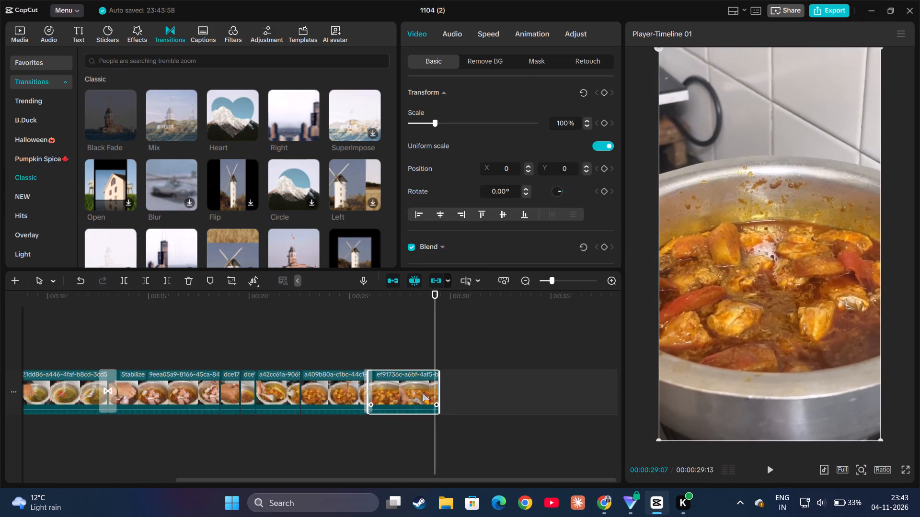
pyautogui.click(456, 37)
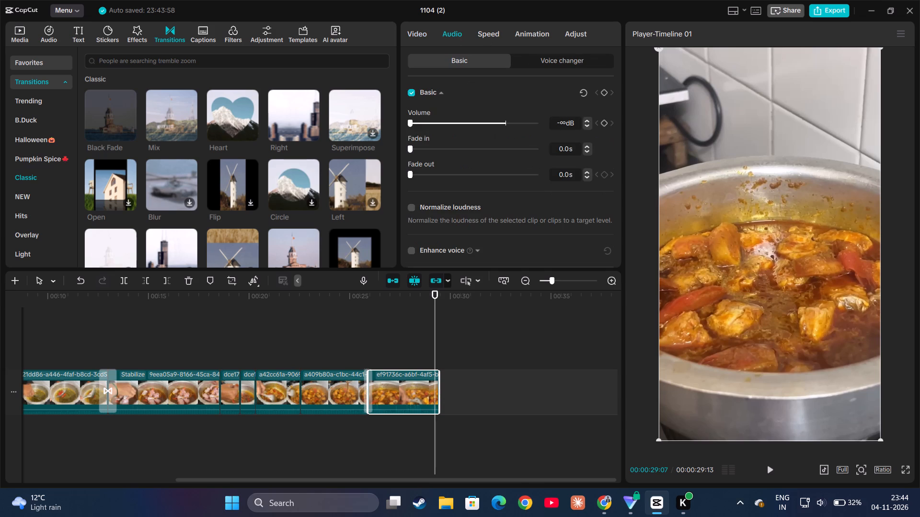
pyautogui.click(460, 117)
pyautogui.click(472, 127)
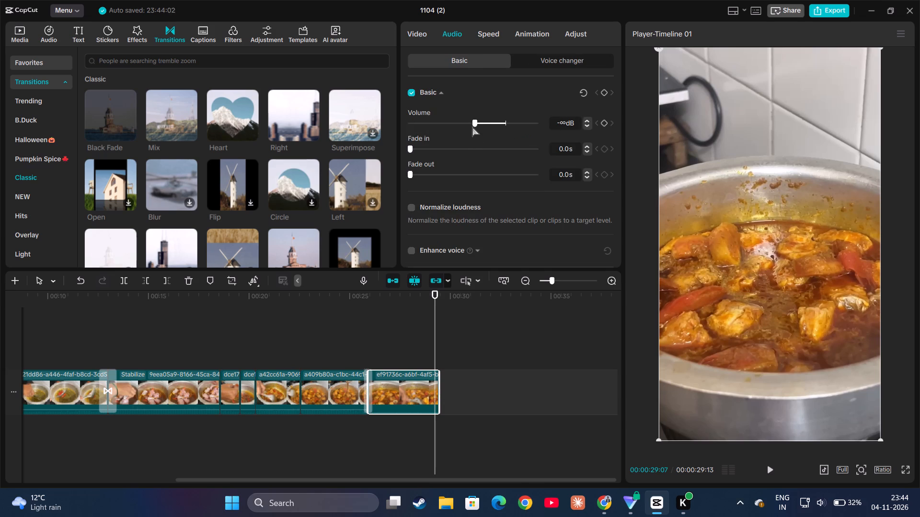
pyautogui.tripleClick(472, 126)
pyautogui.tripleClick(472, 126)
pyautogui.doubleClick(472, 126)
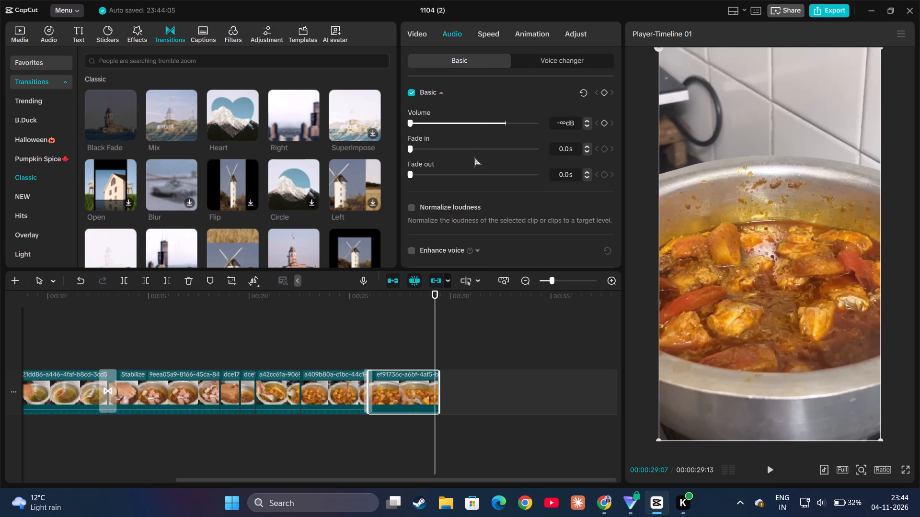
# Play the edited sequence and check the ef91736c clip through to the end of the timeline.
pyautogui.press('space')
pyautogui.press('space')
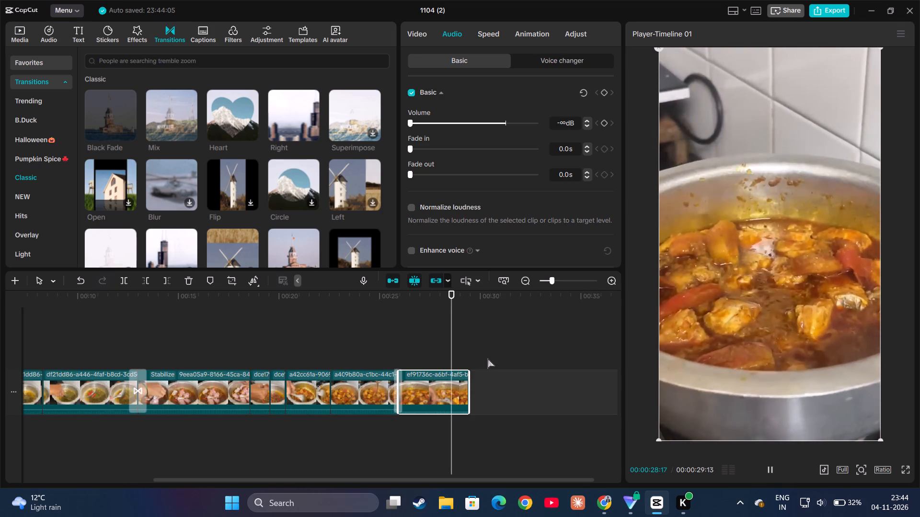
pyautogui.click(453, 352)
pyautogui.press('space')
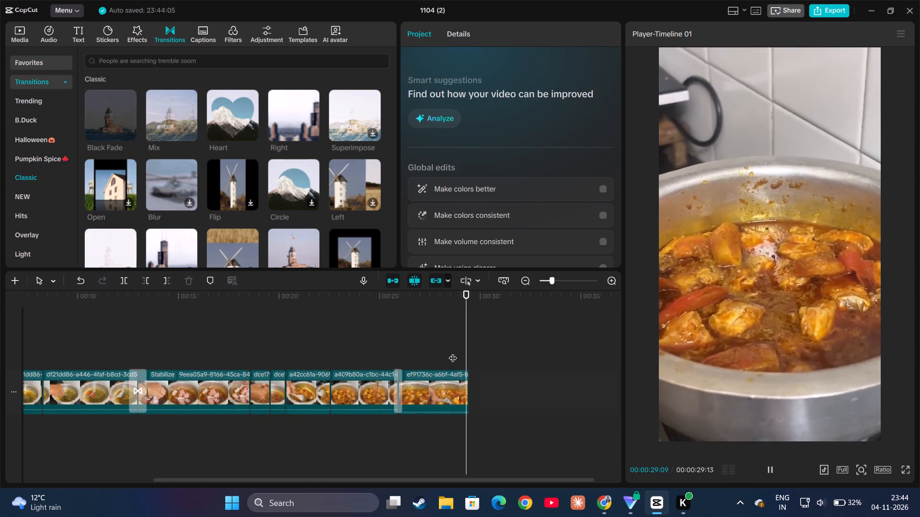
pyautogui.press('space')
pyautogui.press('space')
# Preview the library clips again and append the e35b8c28 boiling curry clip after the ef91736c clip.
pyautogui.click(15, 27)
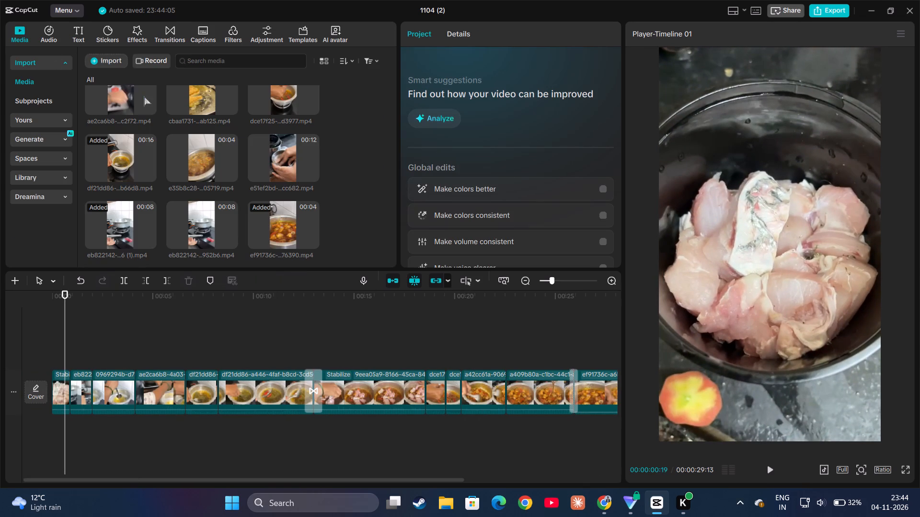
pyautogui.scroll(1, 166, 128)
pyautogui.click(134, 156)
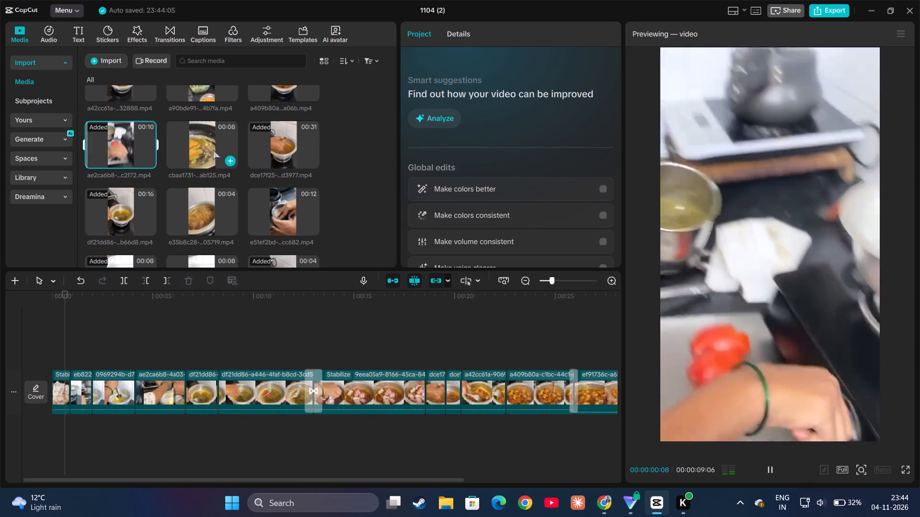
pyautogui.click(213, 150)
pyautogui.scroll(2, 220, 145)
pyautogui.click(205, 184)
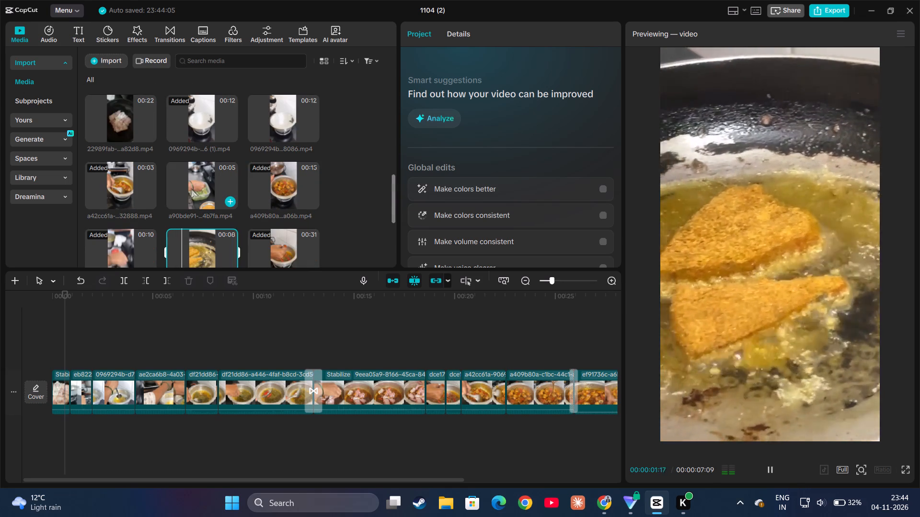
pyautogui.click(149, 191)
pyautogui.click(292, 185)
pyautogui.scroll(-1, 292, 185)
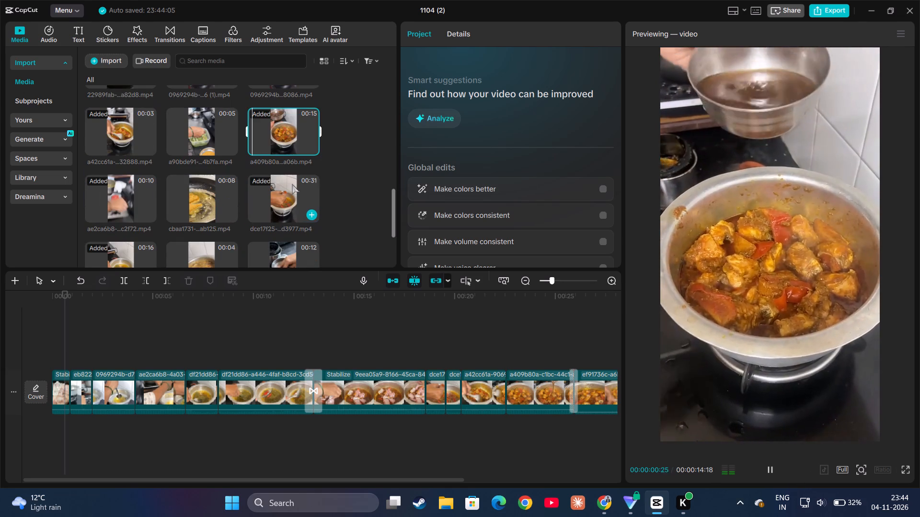
pyautogui.click(291, 192)
pyautogui.scroll(-1, 261, 174)
pyautogui.click(271, 186)
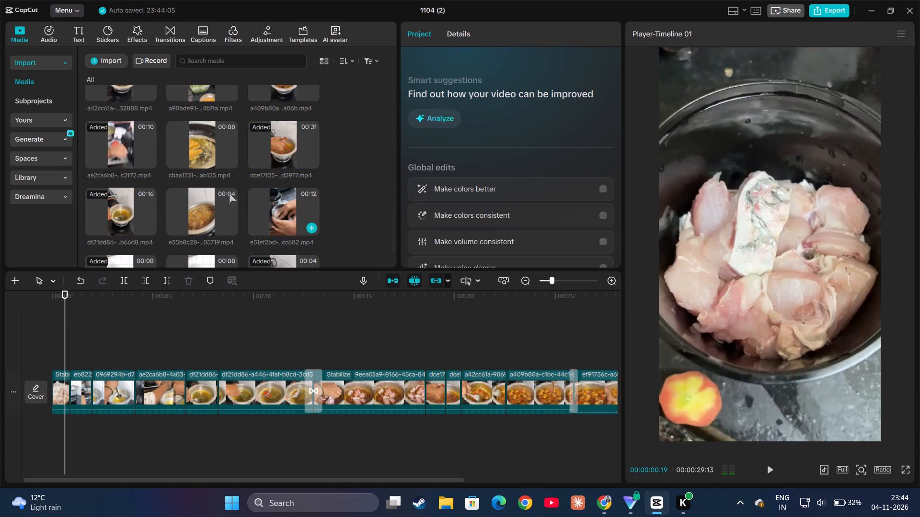
pyautogui.click(186, 202)
pyautogui.scroll(-2, 276, 148)
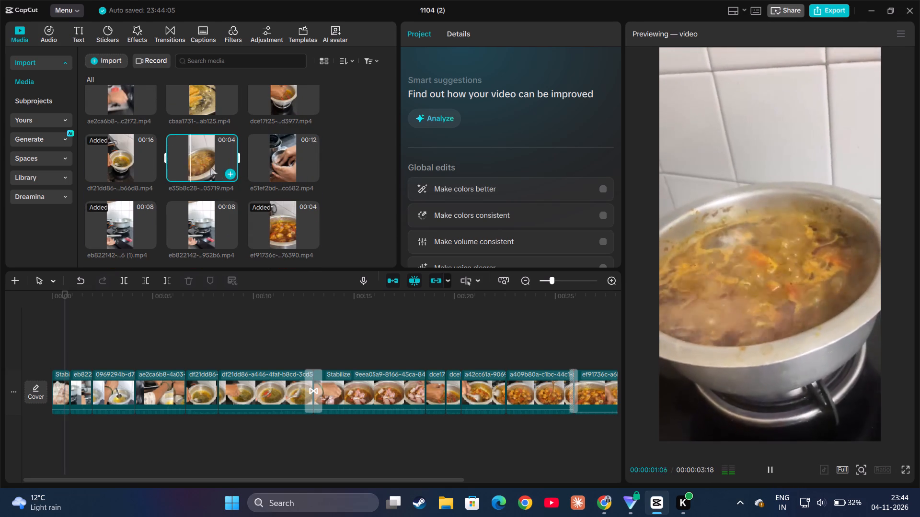
pyautogui.moveTo(210, 167); pyautogui.dragTo(615, 405)
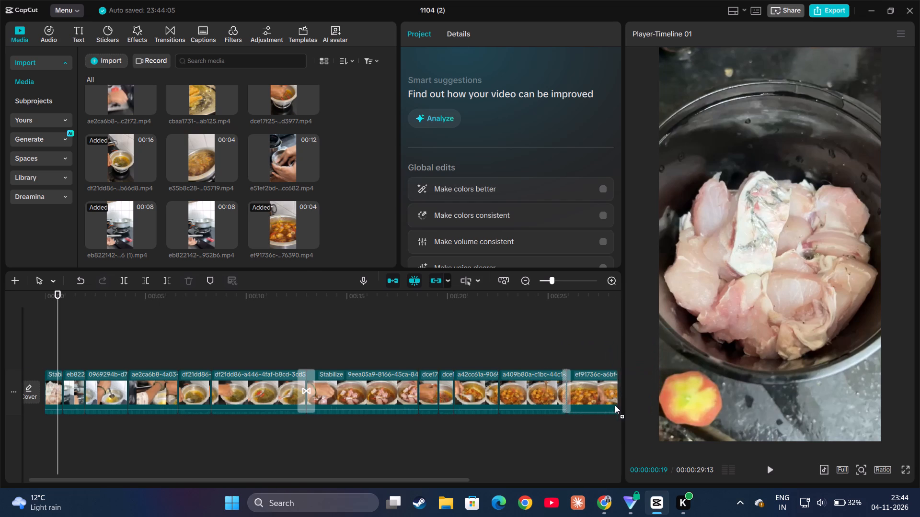
pyautogui.moveTo(615, 405); pyautogui.dragTo(494, 387)
# Play the new join, trim the ef91736c clip's end, bringing the timeline length to 00:00:32:05, and play the result.
pyautogui.click(455, 365)
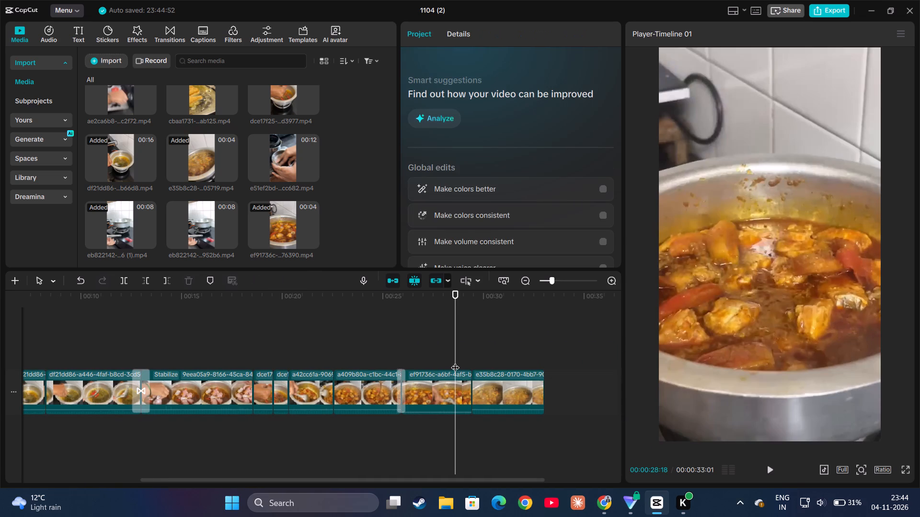
pyautogui.press('space')
pyautogui.press('space')
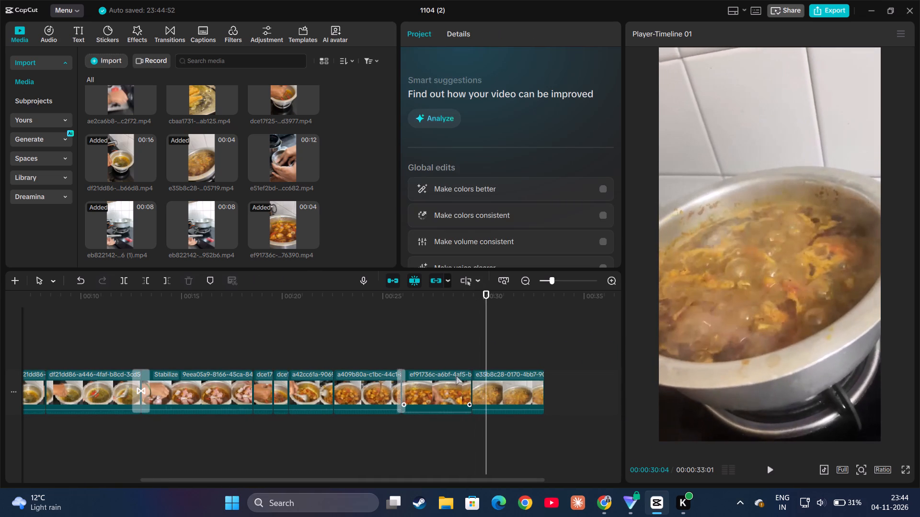
pyautogui.click(421, 353)
pyautogui.press('space')
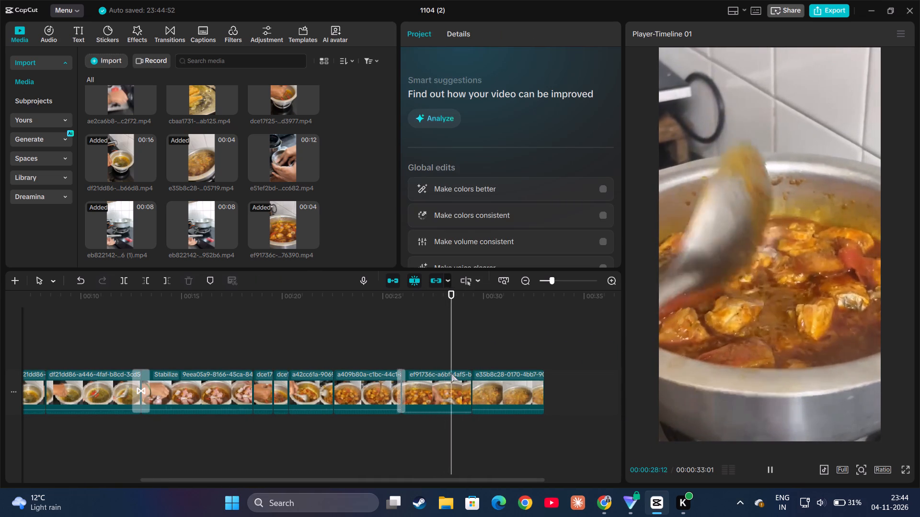
pyautogui.press('space')
pyautogui.click(455, 392)
pyautogui.moveTo(471, 389); pyautogui.dragTo(458, 396)
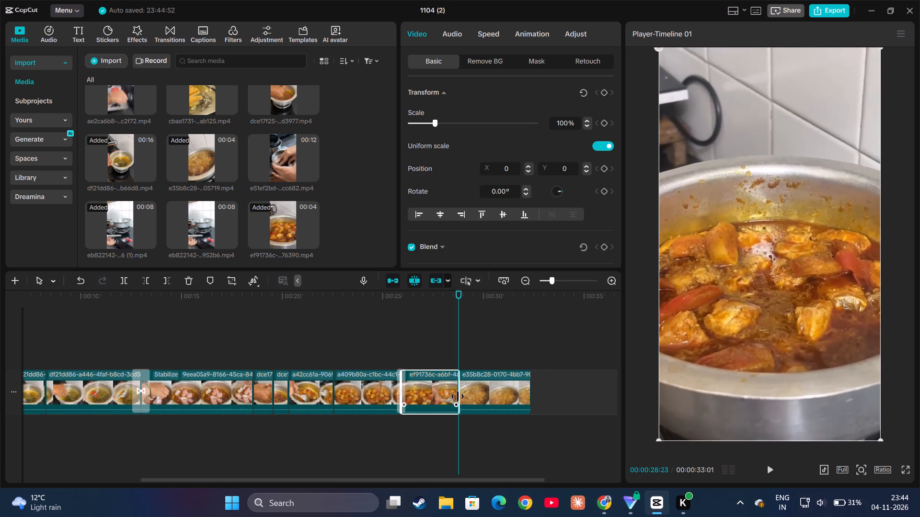
pyautogui.moveTo(458, 396); pyautogui.dragTo(451, 402)
pyautogui.click(449, 342)
pyautogui.press('space')
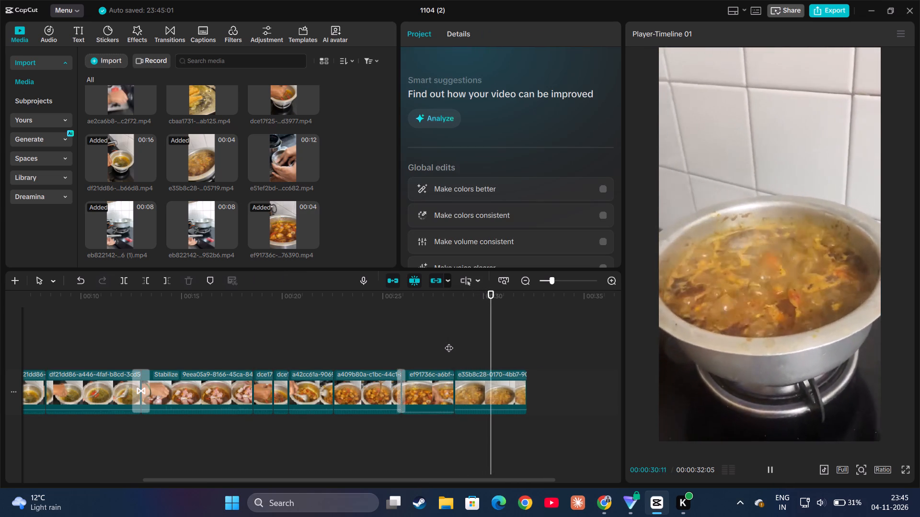
pyautogui.press('space')
# Stabilize the e35b8c28 boiling curry clip at the Recommended level.
pyautogui.click(488, 386)
pyautogui.scroll(-1, 471, 171)
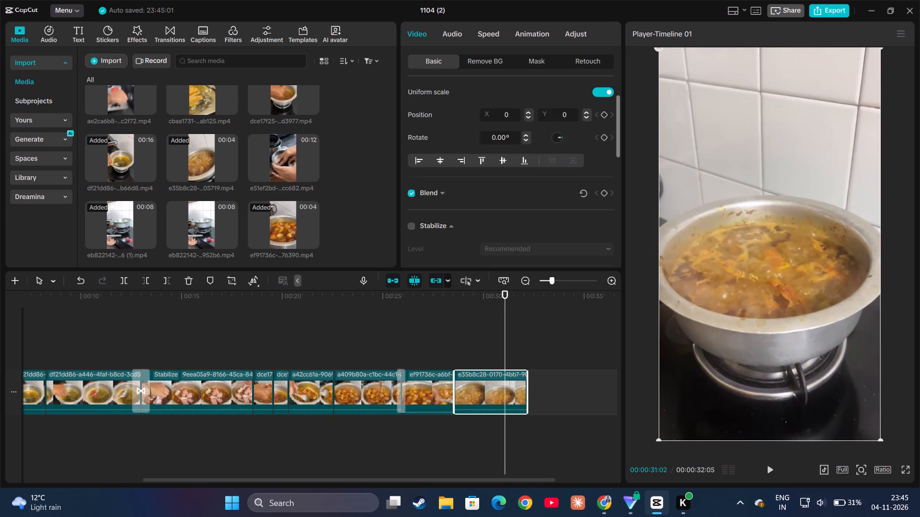
pyautogui.scroll(-1, 471, 176)
pyautogui.click(409, 170)
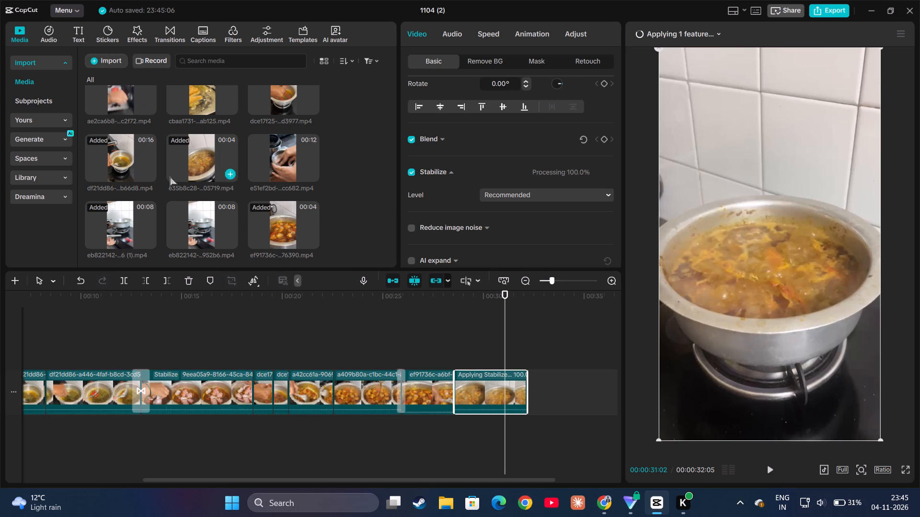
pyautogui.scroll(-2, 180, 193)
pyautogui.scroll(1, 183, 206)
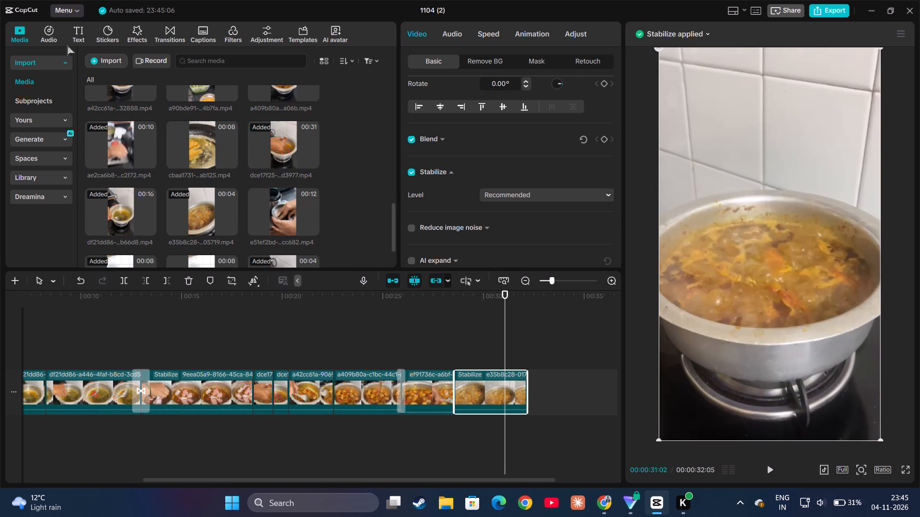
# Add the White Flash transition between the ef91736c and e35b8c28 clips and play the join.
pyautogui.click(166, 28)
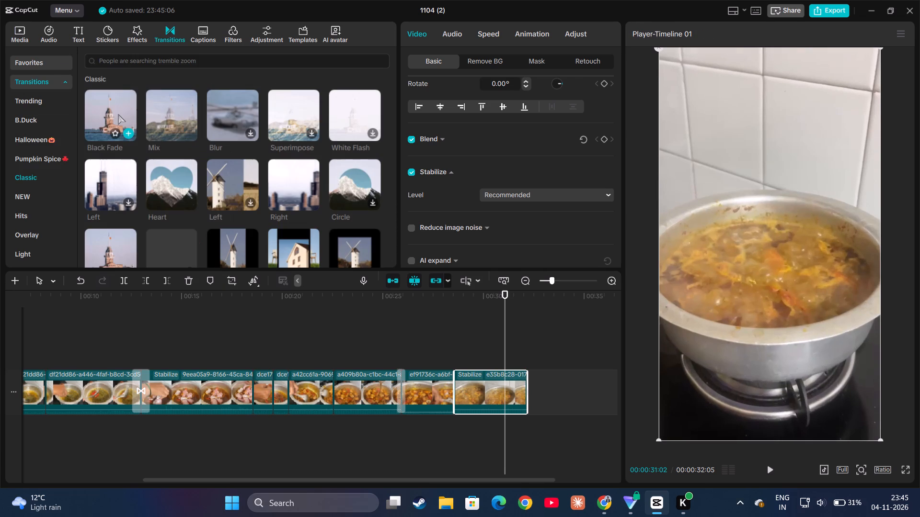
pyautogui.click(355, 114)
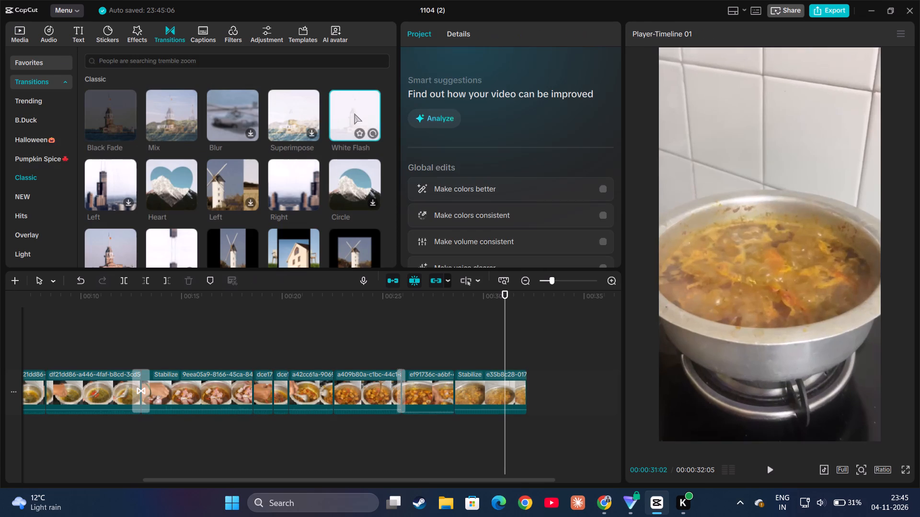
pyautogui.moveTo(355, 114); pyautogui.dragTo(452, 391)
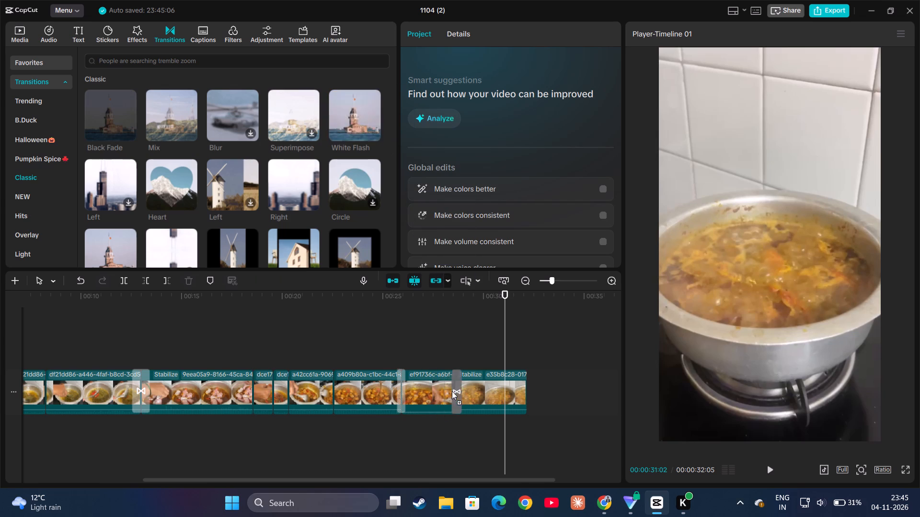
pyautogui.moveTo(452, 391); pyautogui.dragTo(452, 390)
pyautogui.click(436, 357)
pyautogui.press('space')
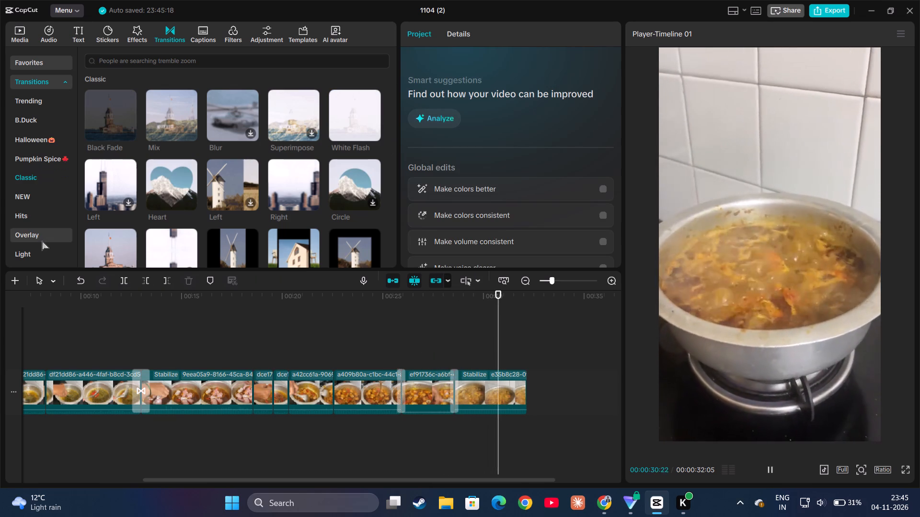
# Browse the Light transitions for an alternative at the last join, downloading Neon Burn along the way.
pyautogui.click(44, 251)
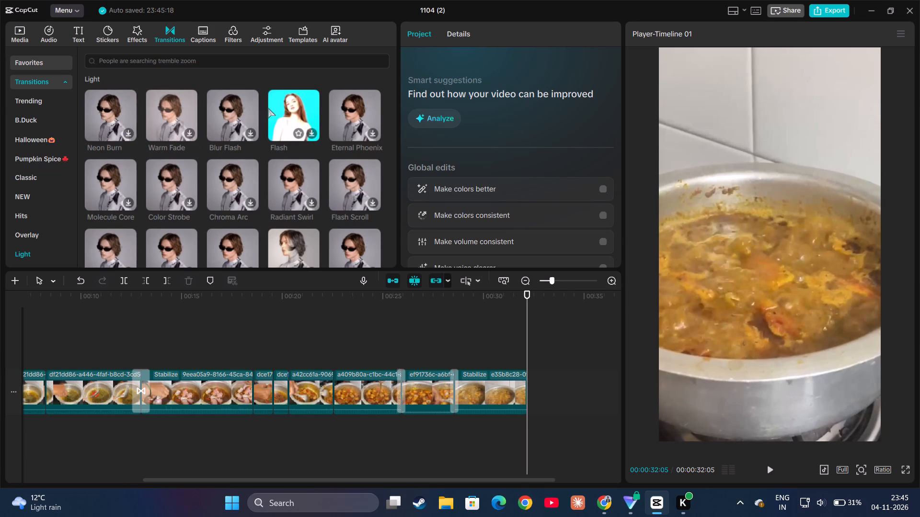
pyautogui.click(112, 114)
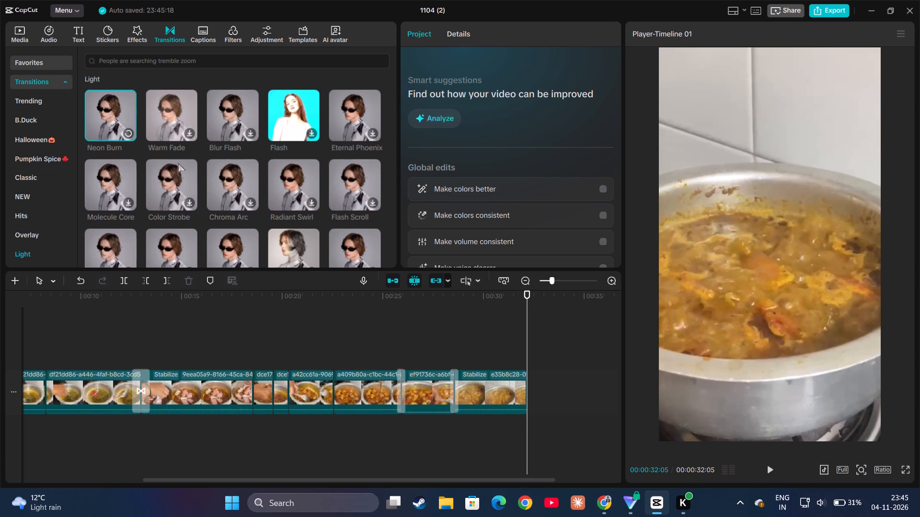
pyautogui.scroll(-2, 186, 163)
pyautogui.scroll(-3, 232, 190)
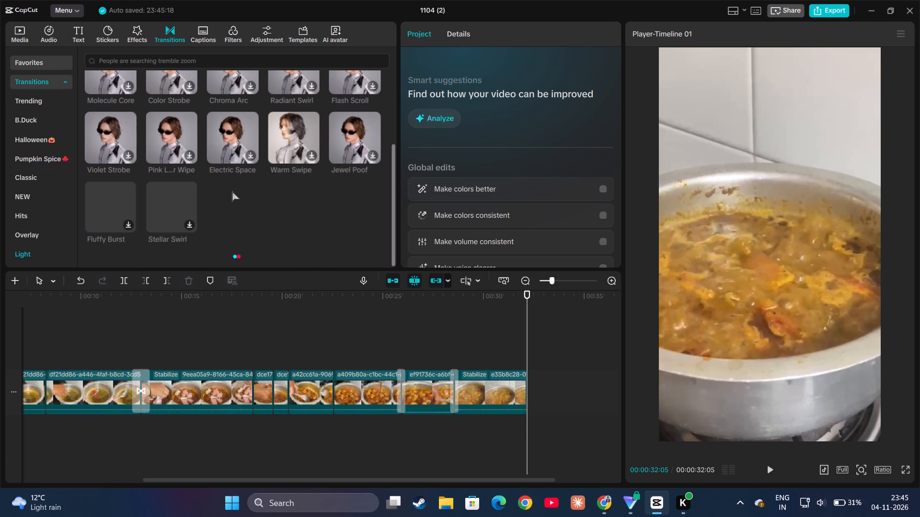
pyautogui.scroll(-2, 244, 225)
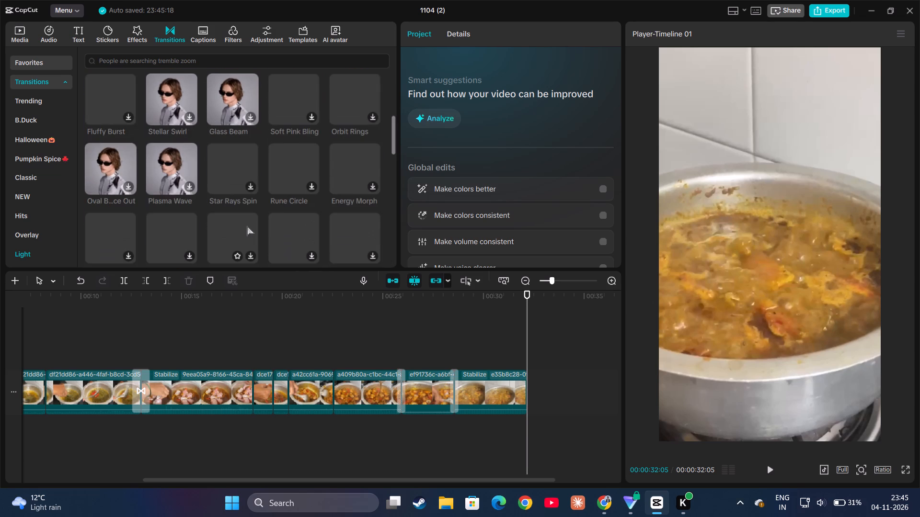
pyautogui.scroll(-10, 246, 162)
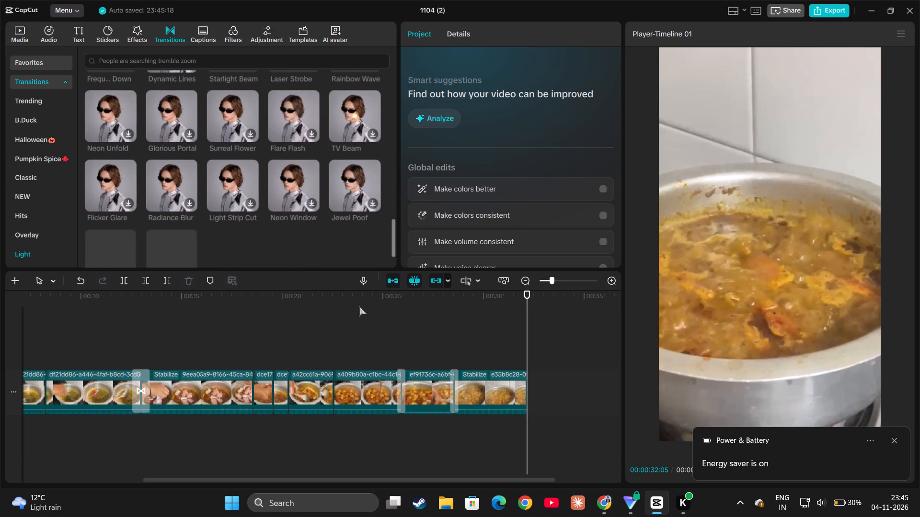
pyautogui.scroll(-4, 313, 259)
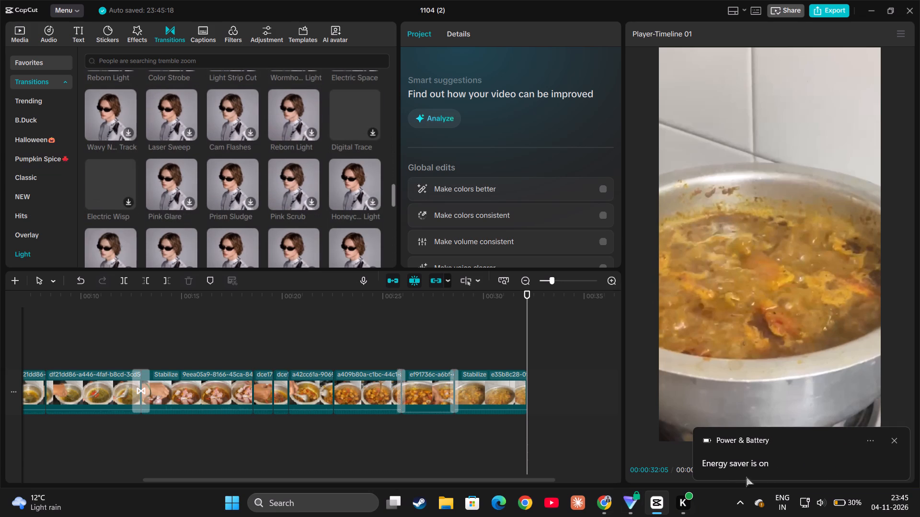
pyautogui.click(898, 437)
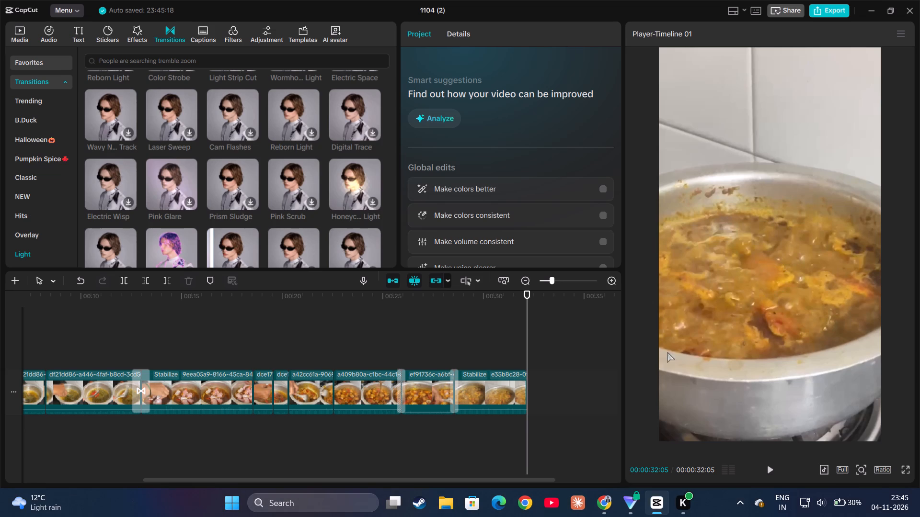
pyautogui.scroll(-5, 194, 219)
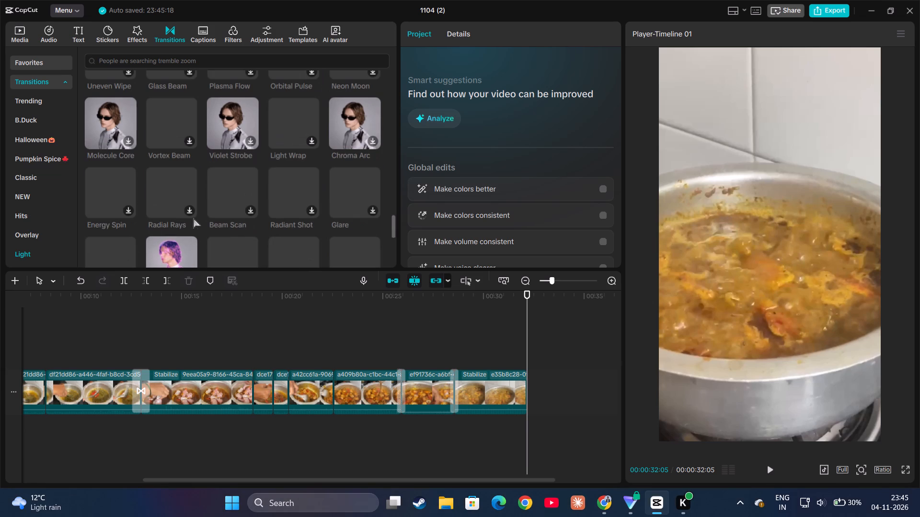
pyautogui.scroll(-6, 194, 219)
pyautogui.scroll(20, 194, 219)
pyautogui.scroll(5, 194, 219)
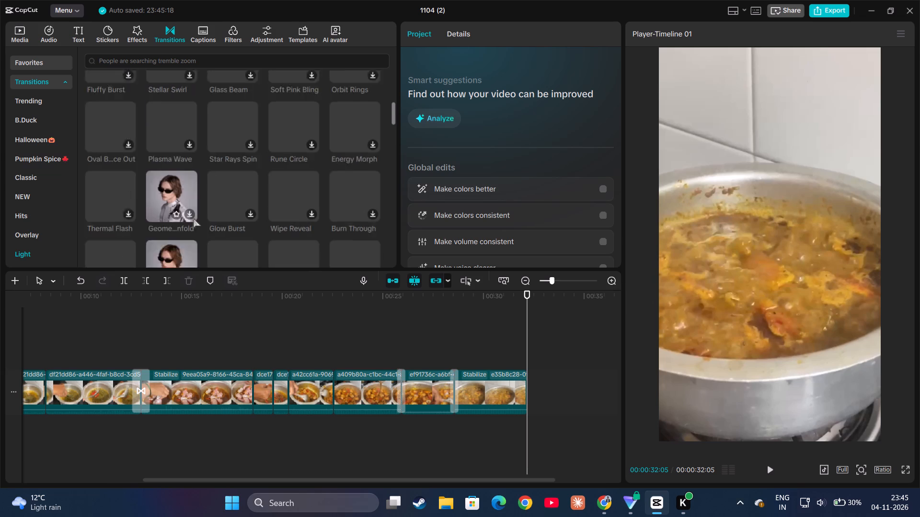
pyautogui.scroll(9, 194, 219)
# Search the transitions for burn, try out Burn III, Gasoline Fire and Bulb Burn, and clear the search.
pyautogui.click(164, 54)
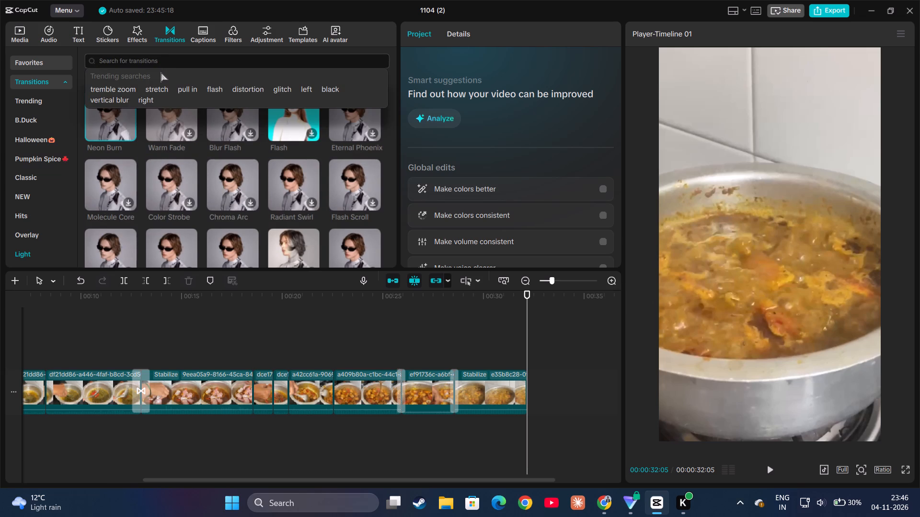
pyautogui.write('haze')
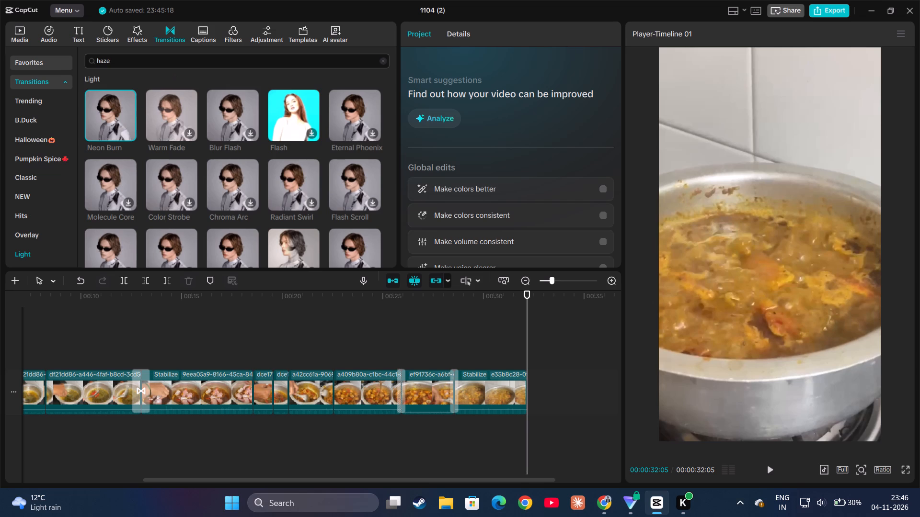
pyautogui.press('BackSpace')
pyautogui.press('BackSpace')
pyautogui.press('BackSpace')
pyautogui.press('BackSpace')
pyautogui.press('BackSpace')
pyautogui.write('burn')
pyautogui.press('Return')
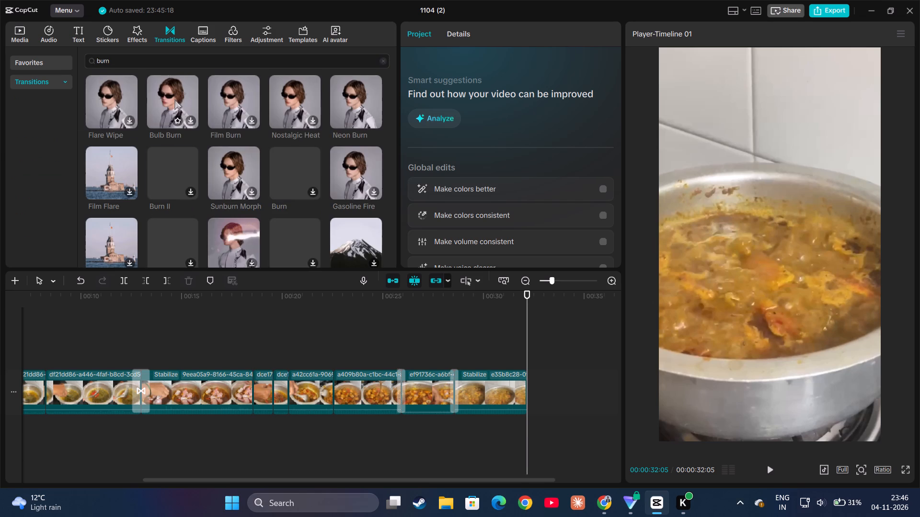
pyautogui.scroll(-3, 292, 137)
pyautogui.scroll(1, 295, 146)
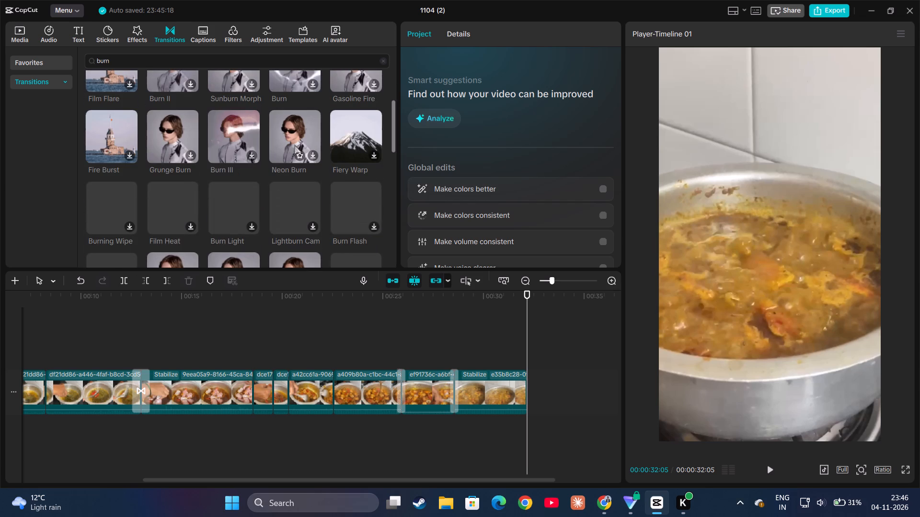
pyautogui.click(239, 117)
pyautogui.scroll(1, 277, 114)
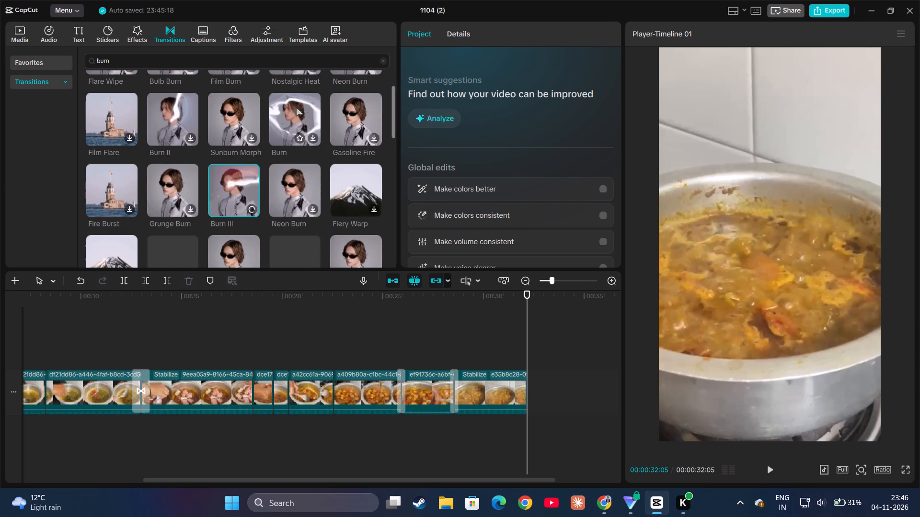
pyautogui.click(341, 107)
pyautogui.scroll(2, 214, 119)
pyautogui.click(173, 94)
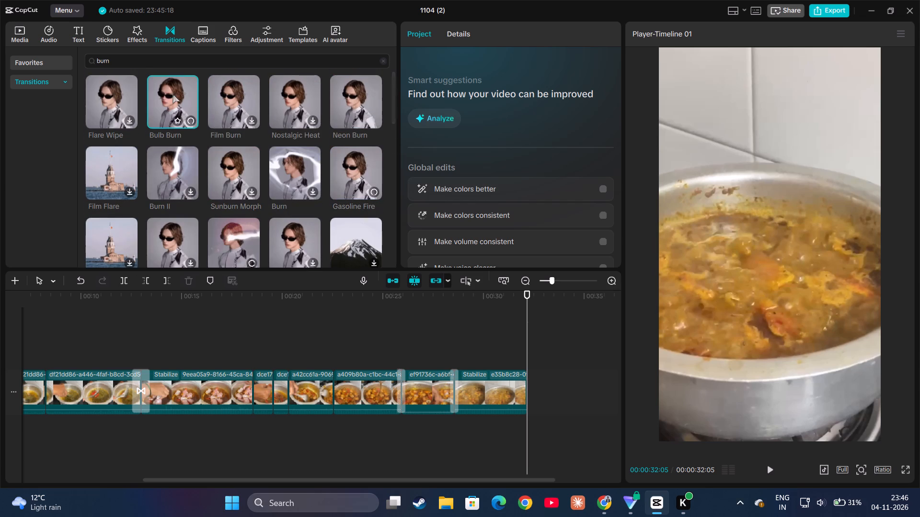
pyautogui.scroll(3, 173, 101)
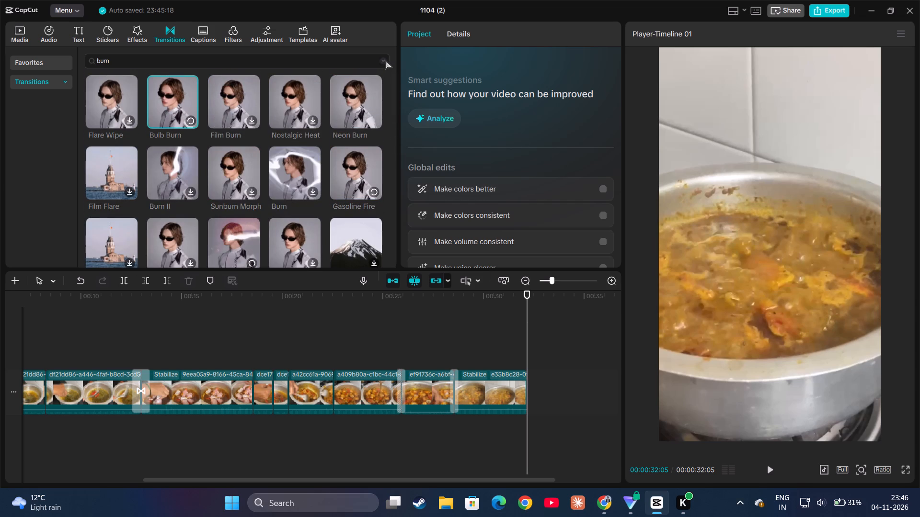
pyautogui.click(385, 60)
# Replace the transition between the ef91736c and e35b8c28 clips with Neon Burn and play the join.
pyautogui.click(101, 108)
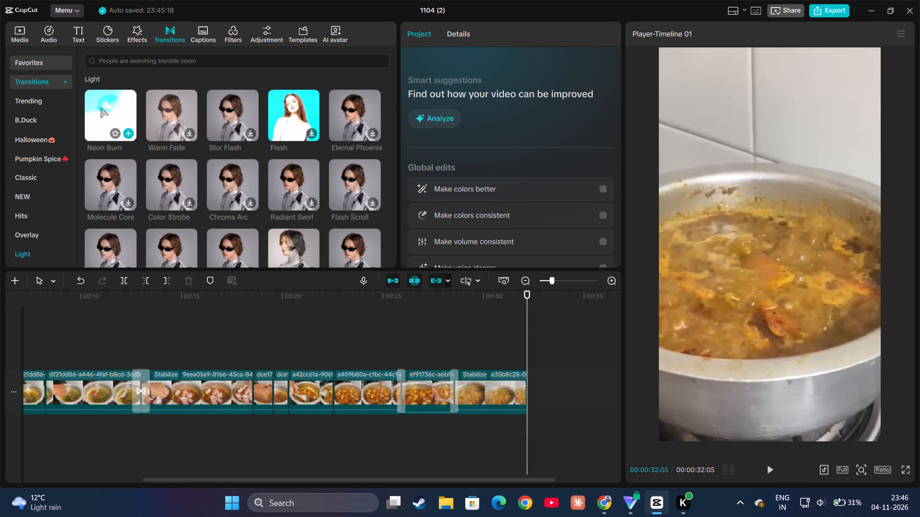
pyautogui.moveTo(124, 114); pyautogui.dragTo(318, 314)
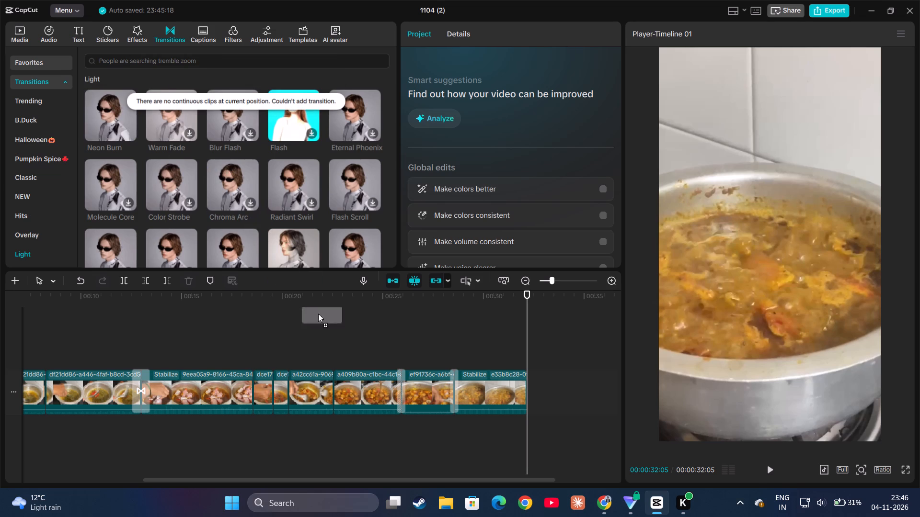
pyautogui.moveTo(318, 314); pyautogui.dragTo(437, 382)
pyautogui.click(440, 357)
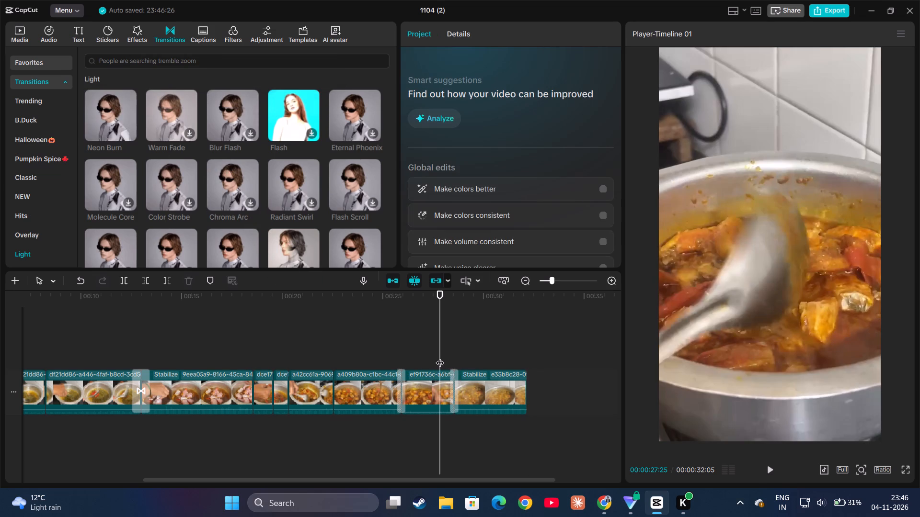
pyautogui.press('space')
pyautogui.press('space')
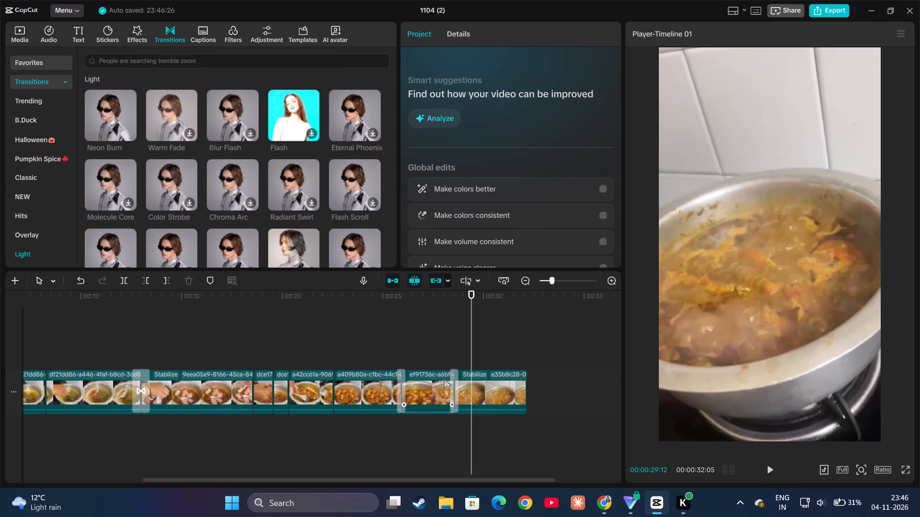
# Lengthen the transition between the ef91736c and e35b8c28 clips to about 0.9 s and resume playback.
pyautogui.click(454, 395)
pyautogui.moveTo(450, 392); pyautogui.dragTo(446, 392)
pyautogui.click(437, 363)
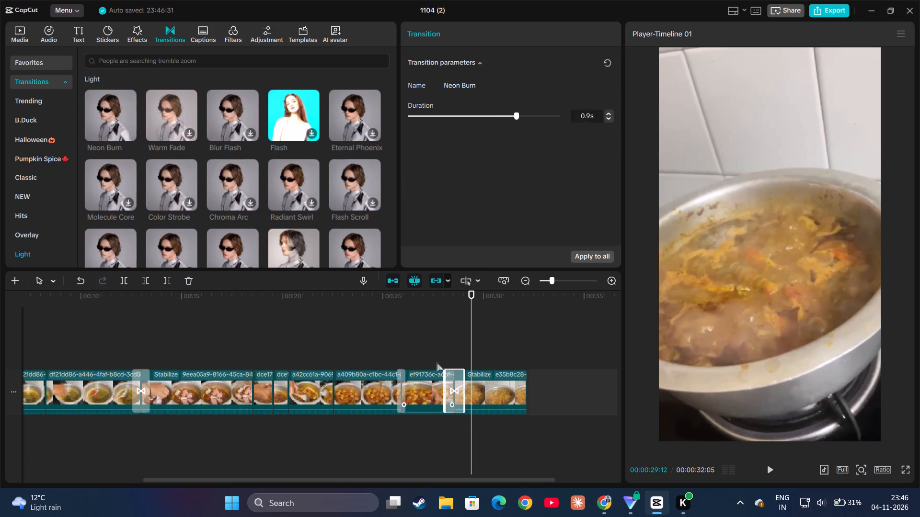
pyautogui.press('space')
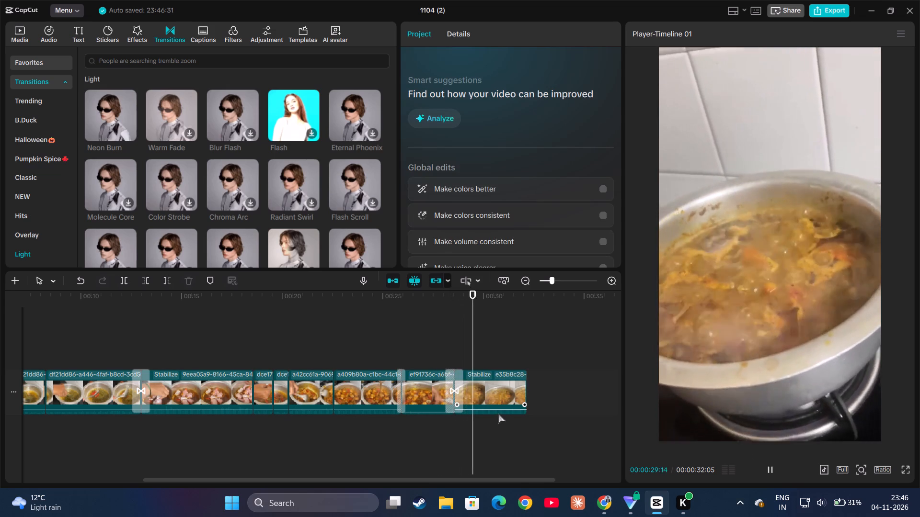
# Download the Warm Fade transition, put it on the join between the ef91736c and e35b8c28 clips, and play it.
pyautogui.scroll(-1, 163, 180)
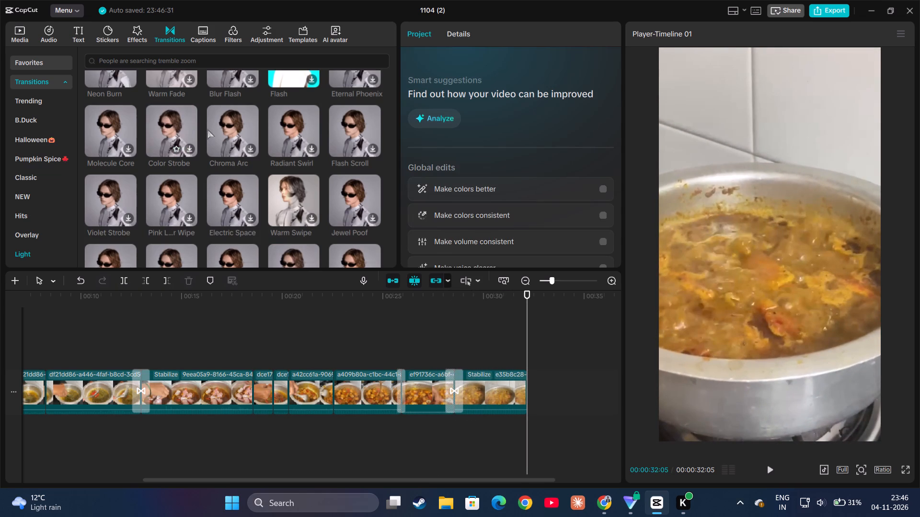
pyautogui.scroll(1, 227, 130)
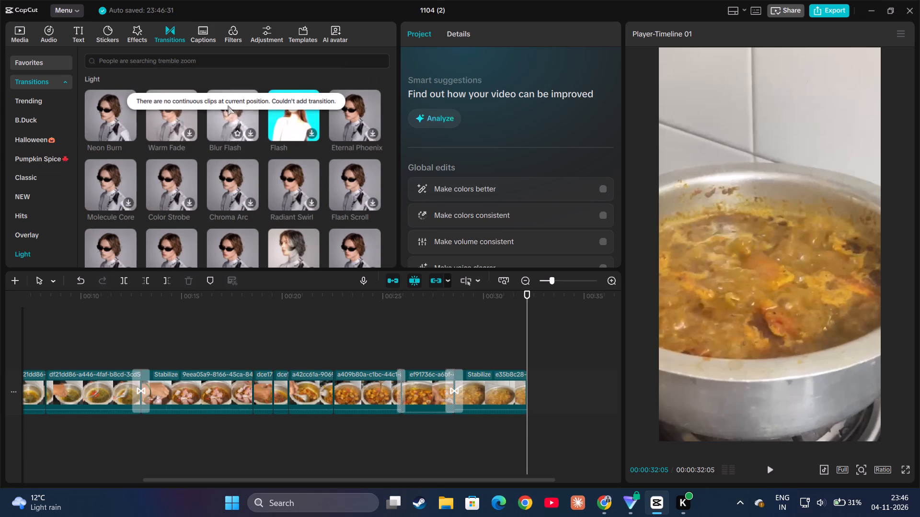
pyautogui.click(179, 114)
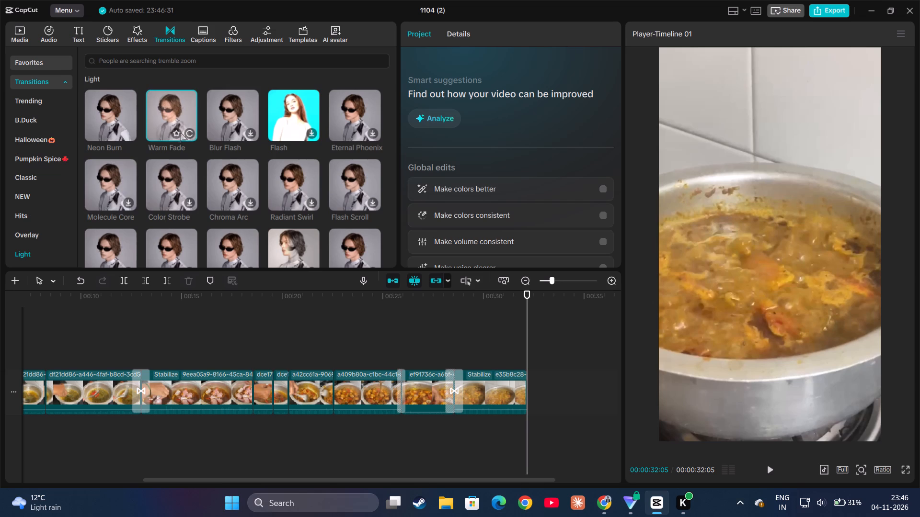
pyautogui.click(184, 102)
pyautogui.moveTo(180, 110); pyautogui.dragTo(441, 385)
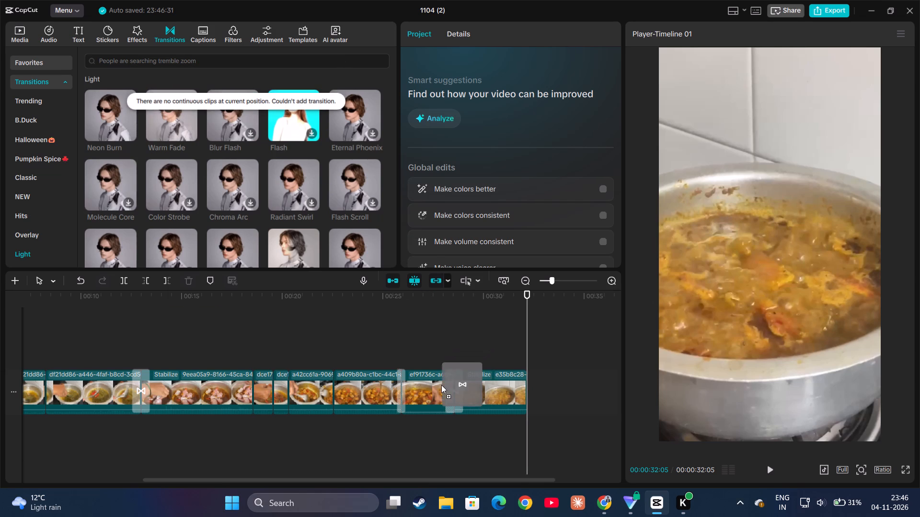
pyautogui.moveTo(441, 385); pyautogui.dragTo(441, 386)
pyautogui.click(443, 357)
pyautogui.press('space')
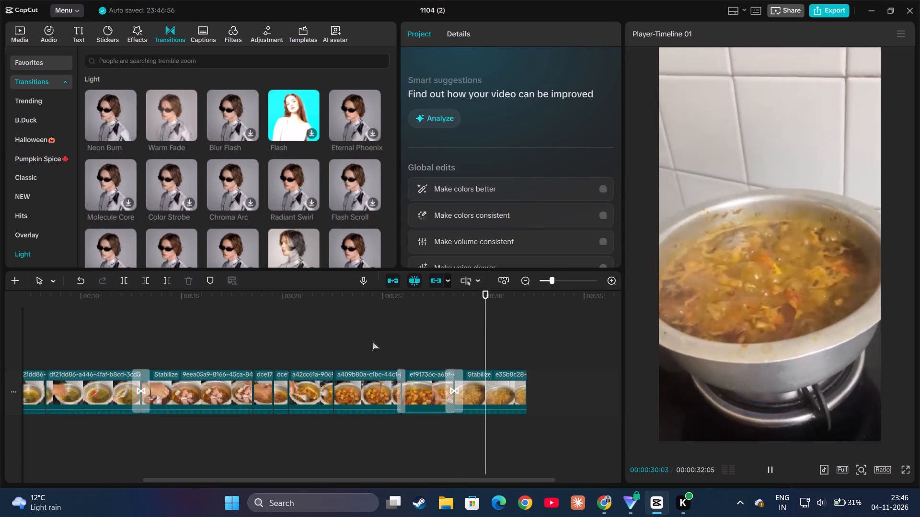
# Replay the e35b8c28 boiling curry clip from about 00:00:30:19 to check the end of the timeline.
pyautogui.press('space')
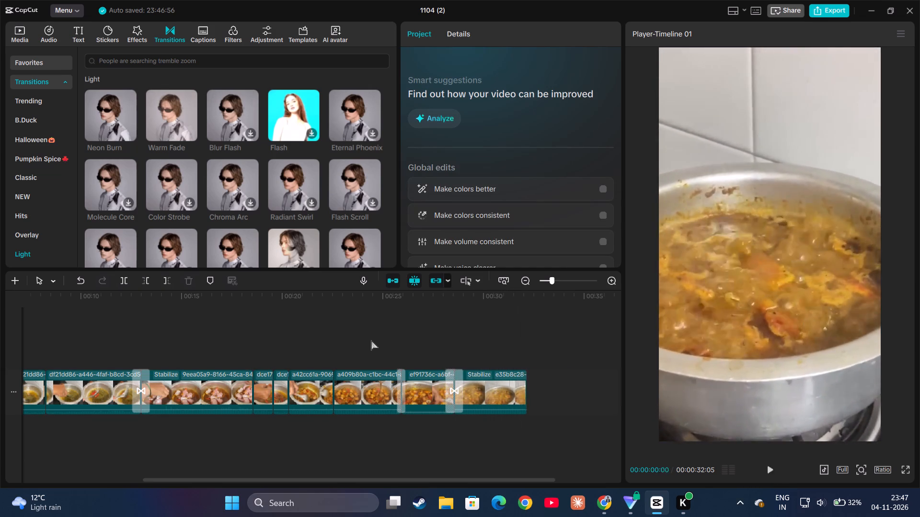
pyautogui.press('space')
pyautogui.click(461, 303)
pyautogui.moveTo(463, 302); pyautogui.dragTo(436, 323)
pyautogui.press('space')
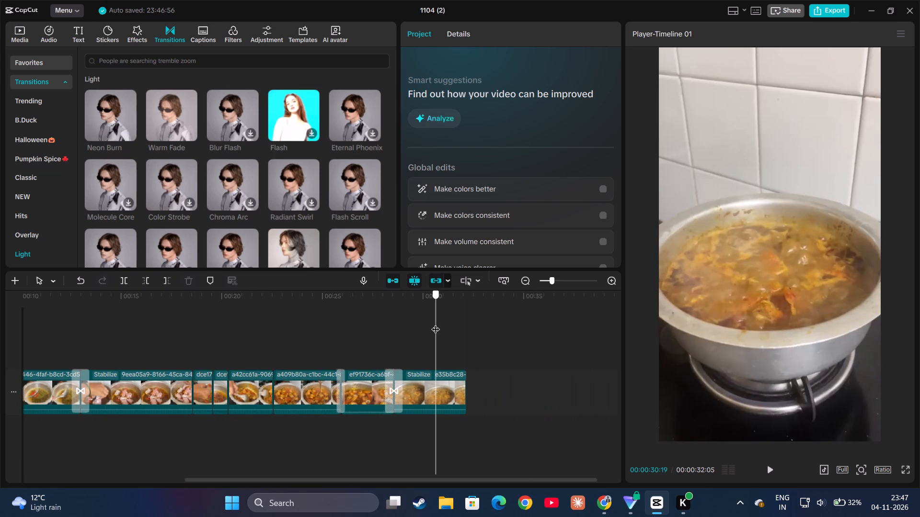
pyautogui.press('space')
pyautogui.press('space')
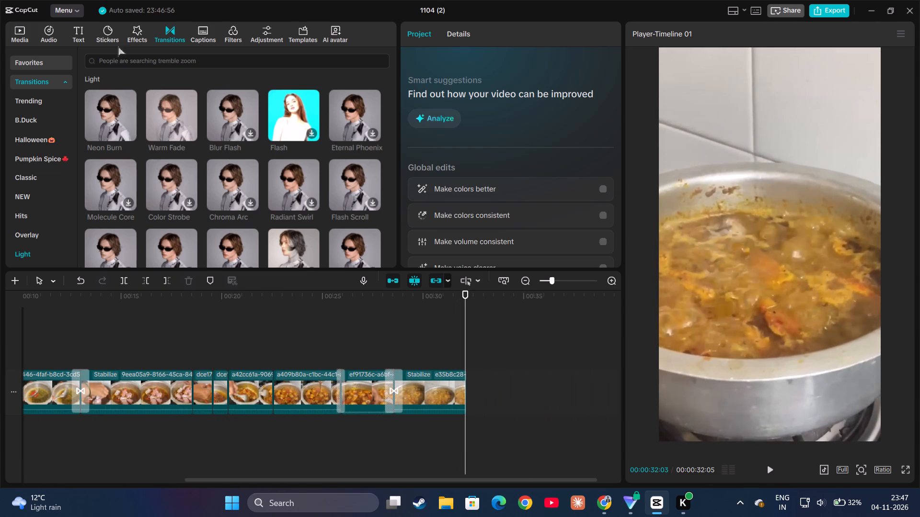
# Preview clips in the media library, from ef91736c to 696bee60, to look for another curry shot.
pyautogui.click(13, 34)
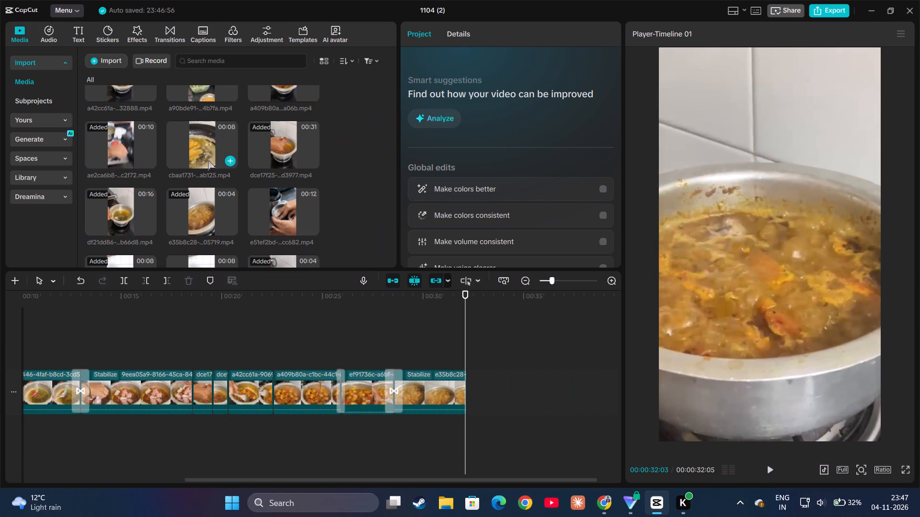
pyautogui.scroll(-2, 215, 192)
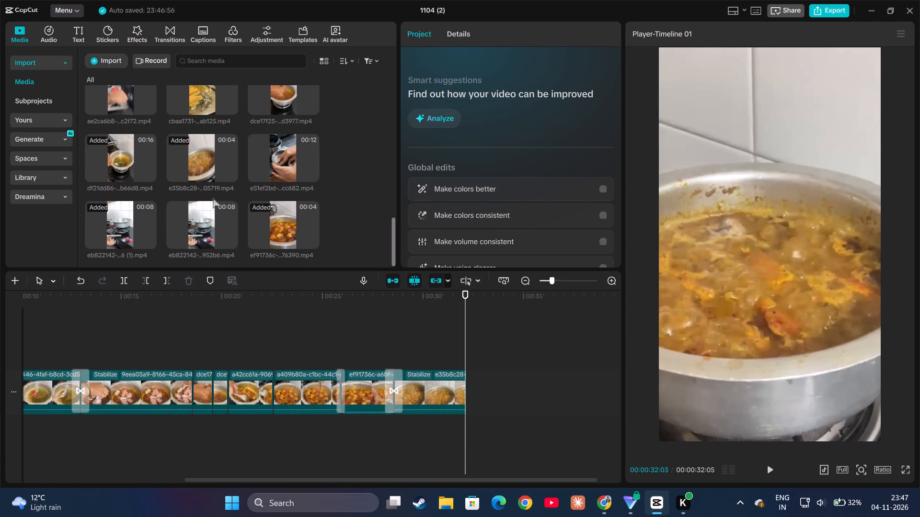
pyautogui.scroll(5, 213, 199)
pyautogui.scroll(-7, 213, 199)
pyautogui.click(282, 234)
pyautogui.scroll(6, 209, 214)
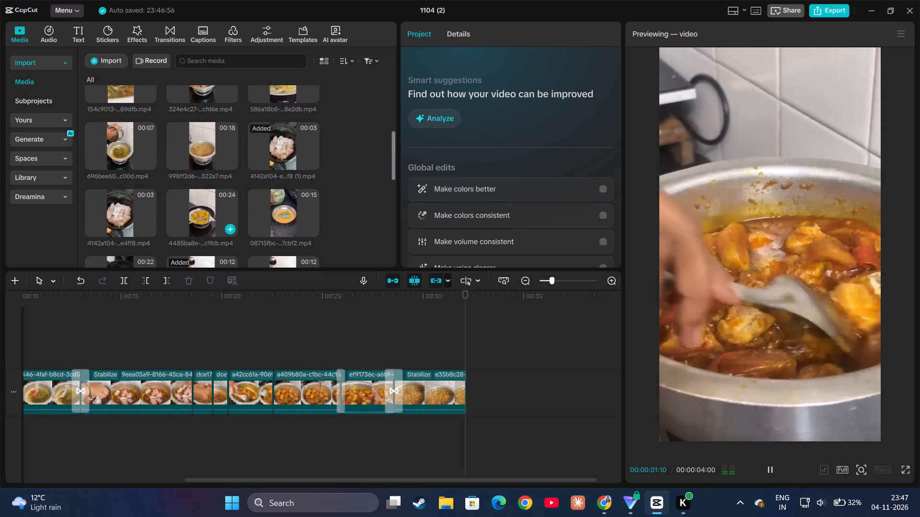
pyautogui.scroll(4, 209, 214)
pyautogui.click(200, 190)
pyautogui.click(112, 190)
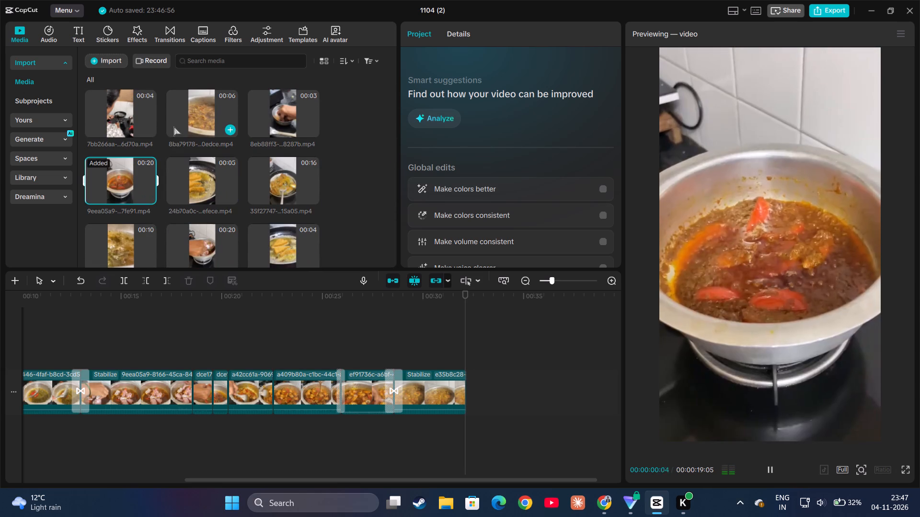
pyautogui.click(184, 122)
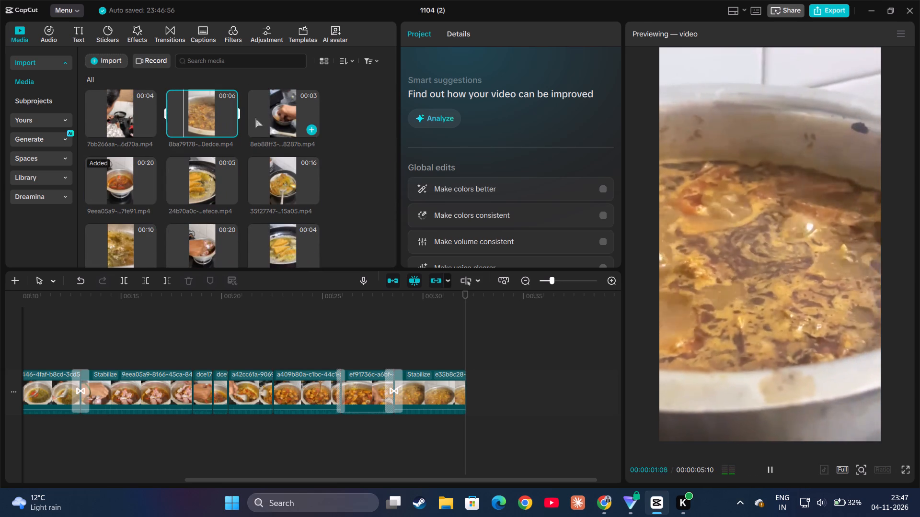
pyautogui.click(298, 101)
pyautogui.click(276, 160)
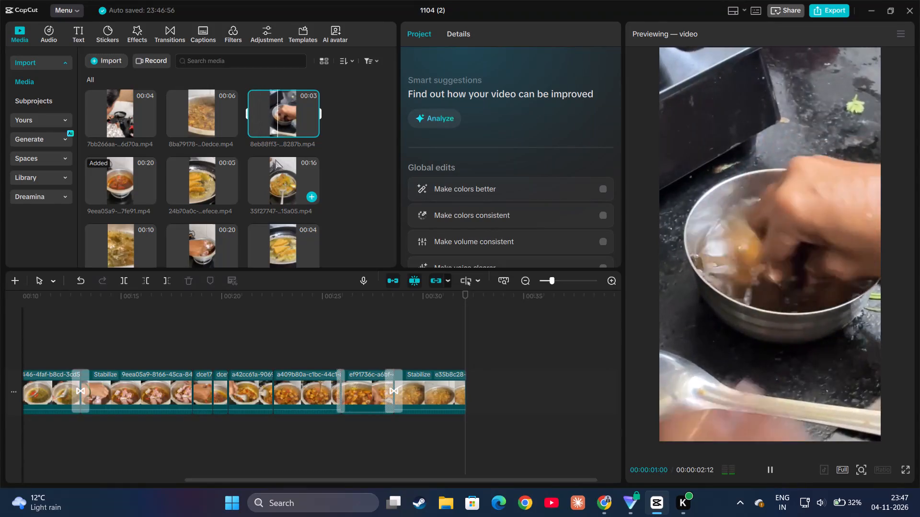
pyautogui.scroll(-1, 274, 200)
pyautogui.click(216, 199)
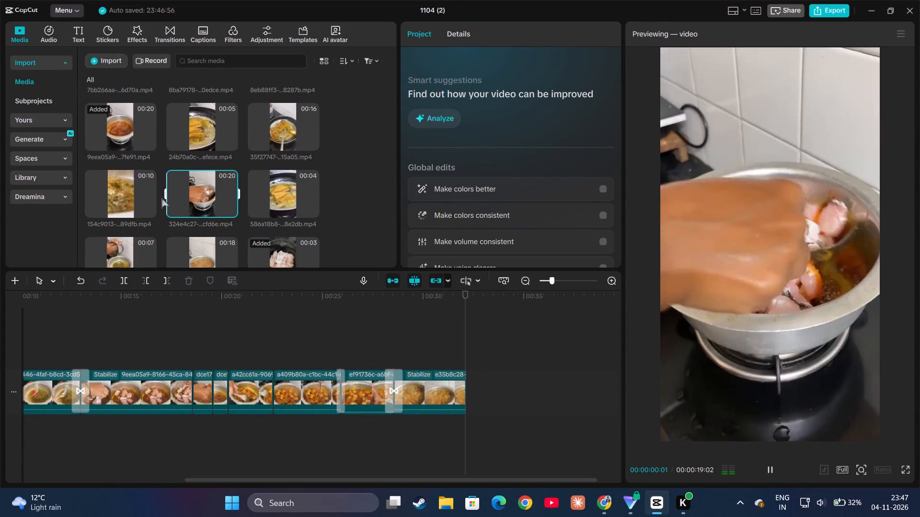
pyautogui.click(108, 199)
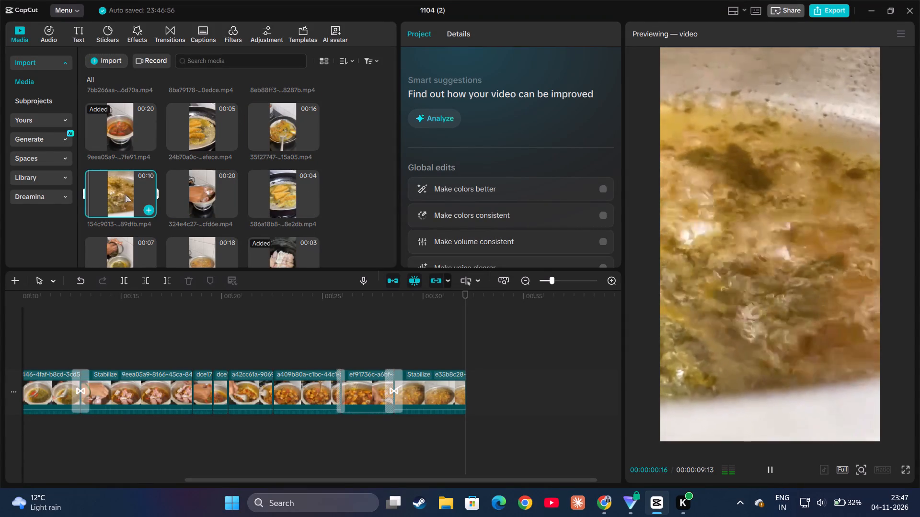
pyautogui.scroll(-1, 160, 186)
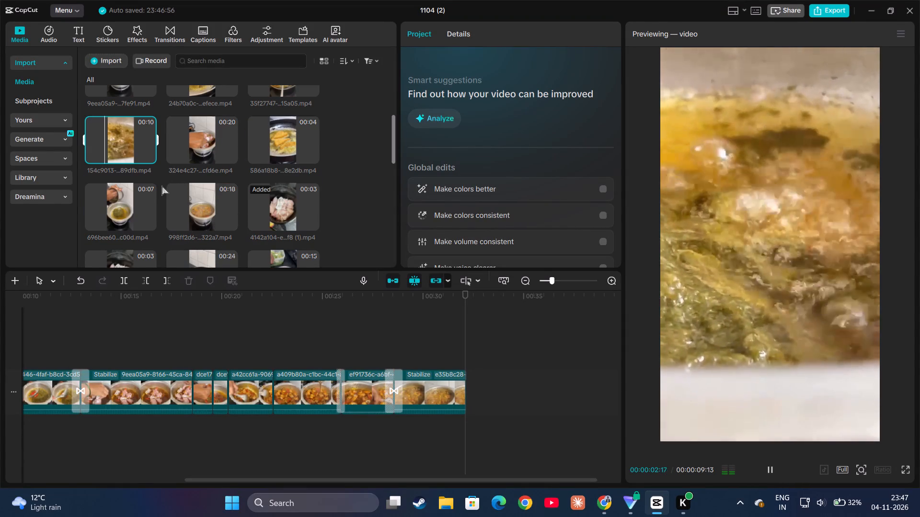
pyautogui.click(135, 196)
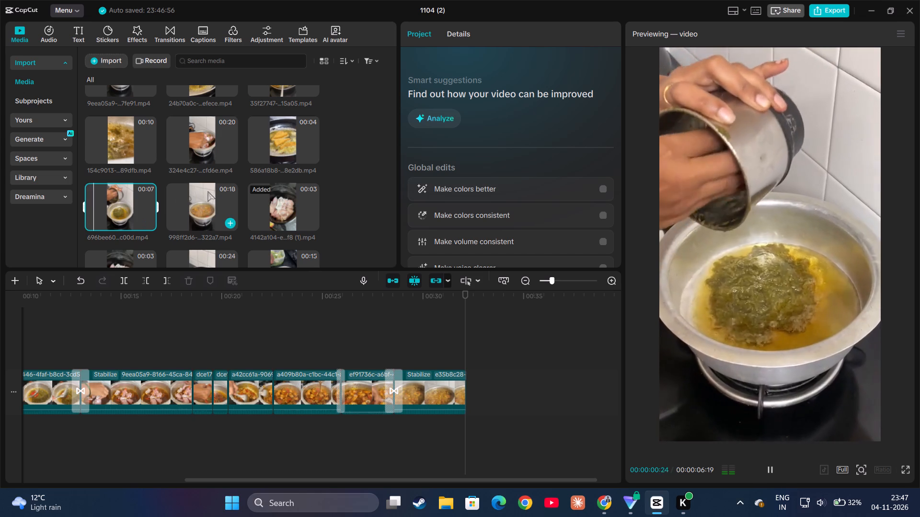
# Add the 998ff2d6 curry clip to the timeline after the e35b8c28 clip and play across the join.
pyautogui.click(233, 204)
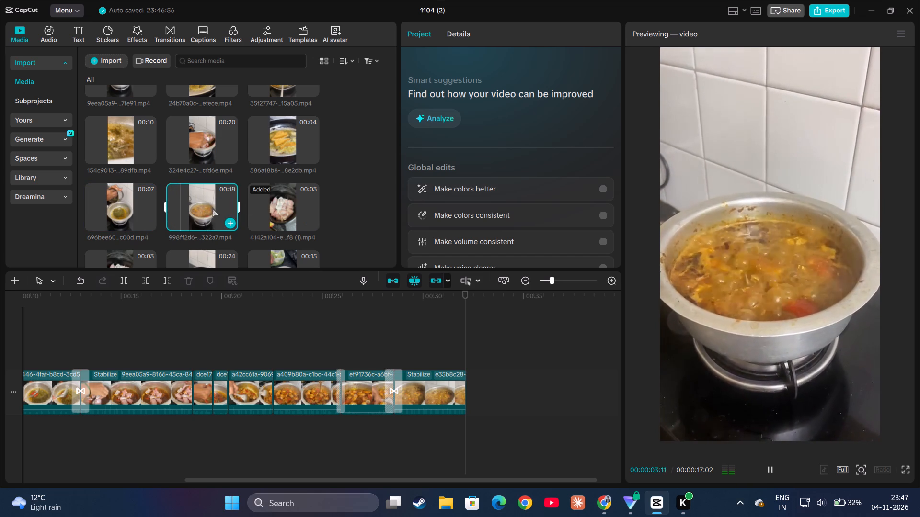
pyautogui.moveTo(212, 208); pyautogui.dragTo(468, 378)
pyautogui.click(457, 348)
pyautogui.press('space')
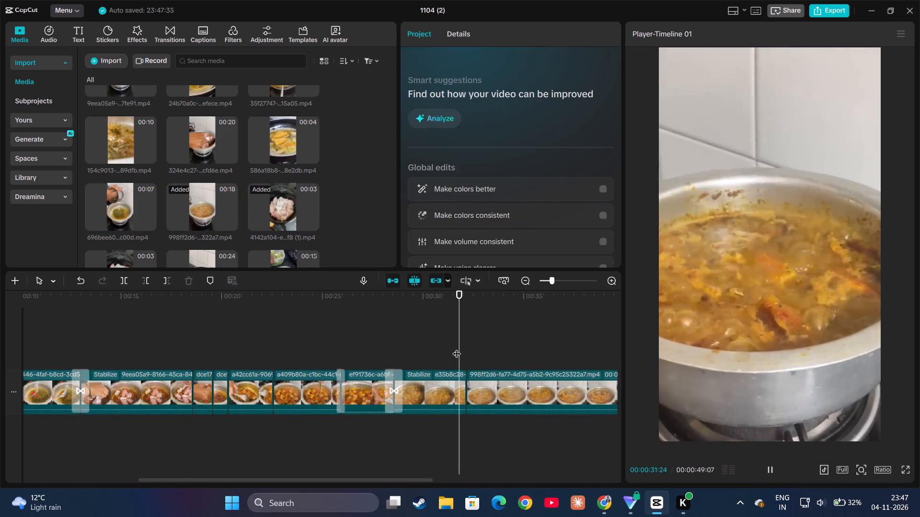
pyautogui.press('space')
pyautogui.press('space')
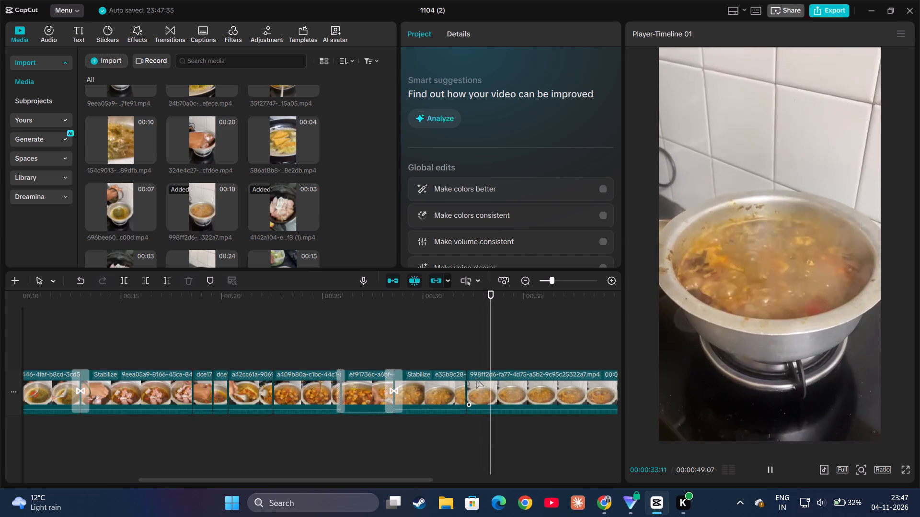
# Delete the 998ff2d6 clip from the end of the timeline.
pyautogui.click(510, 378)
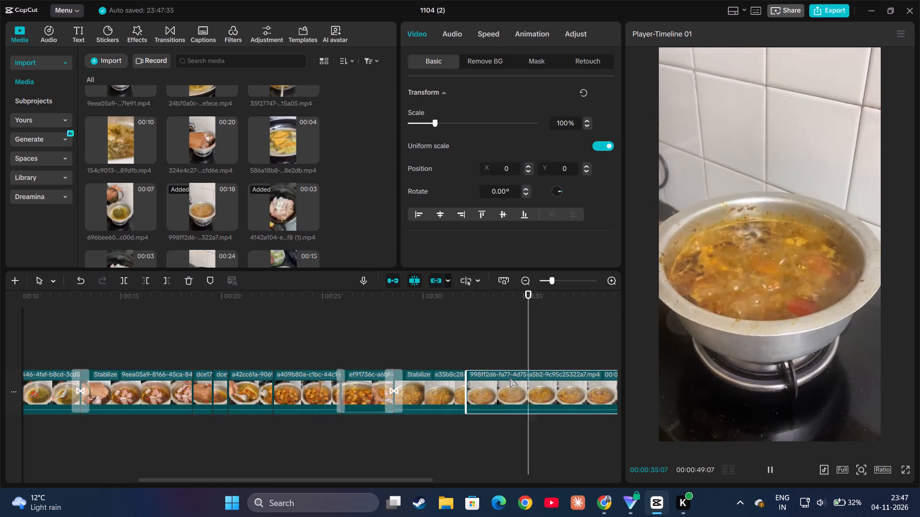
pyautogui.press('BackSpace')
# Preview the remaining media library clips, from a42cc61a to ef91736c, to look for another curry shot.
pyautogui.scroll(-1, 237, 227)
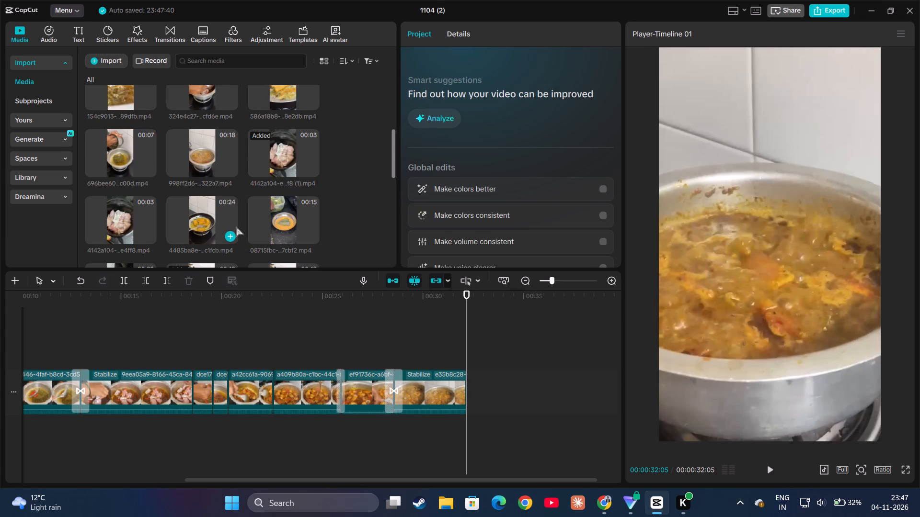
pyautogui.scroll(-3, 203, 211)
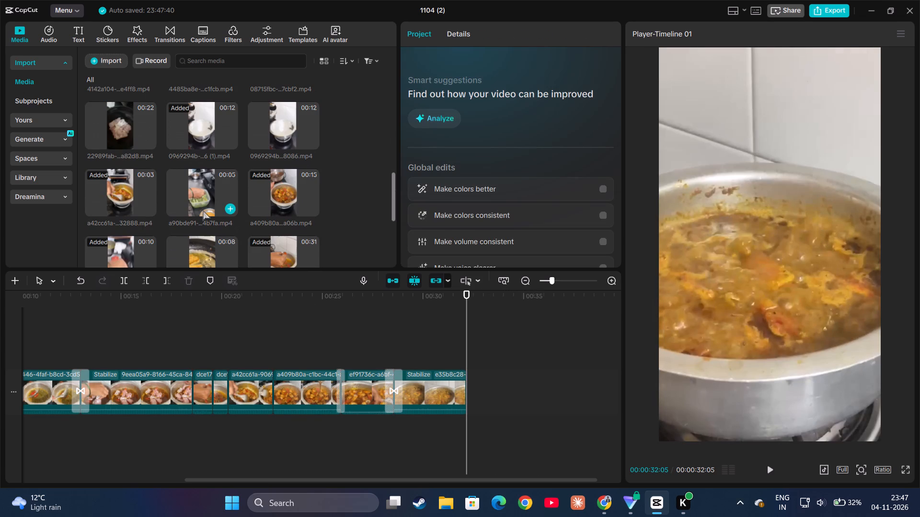
pyautogui.click(113, 187)
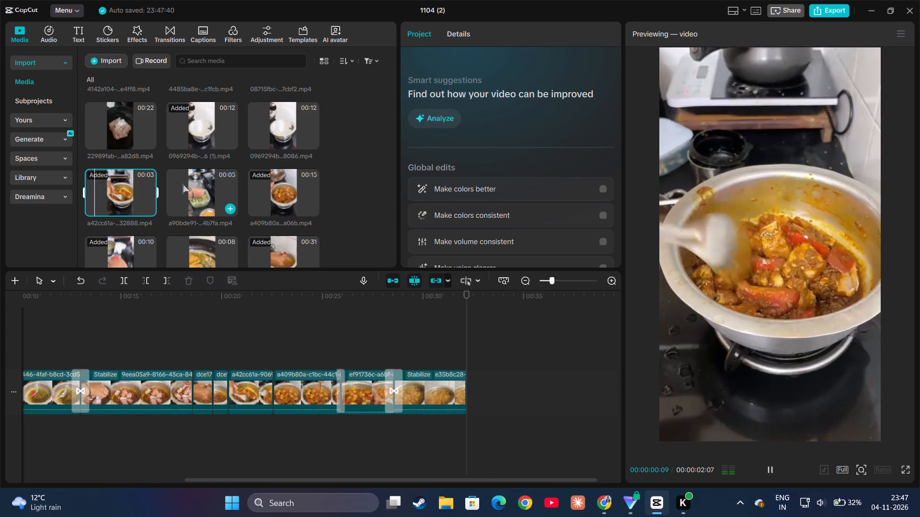
pyautogui.click(184, 184)
pyautogui.click(272, 184)
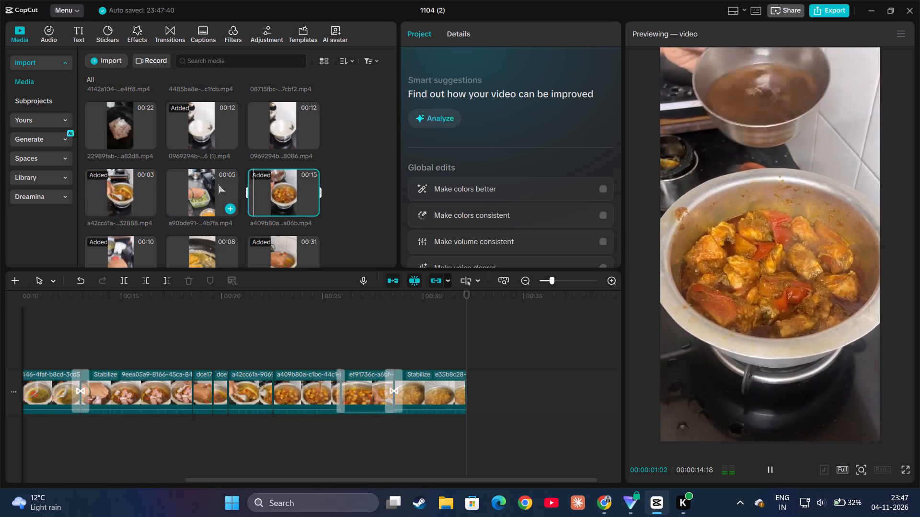
pyautogui.scroll(-1, 218, 185)
pyautogui.click(118, 159)
pyautogui.click(129, 199)
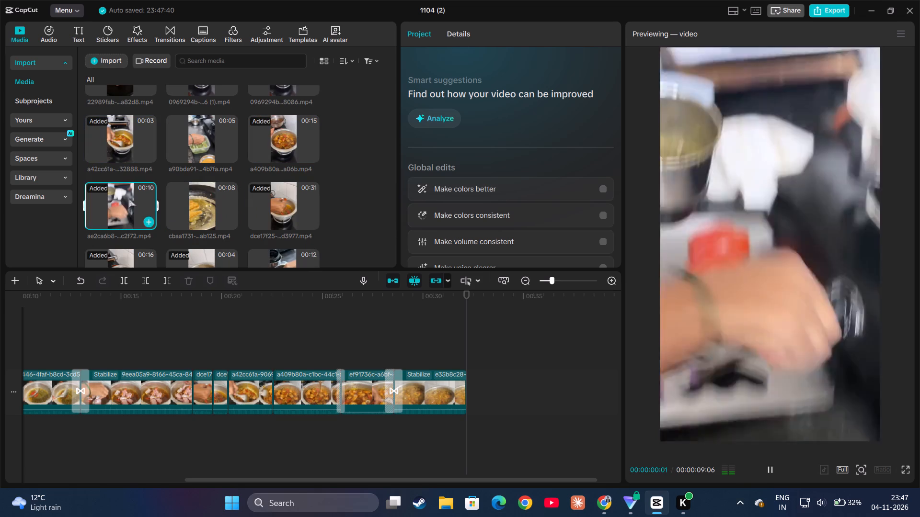
pyautogui.click(213, 199)
pyautogui.click(276, 199)
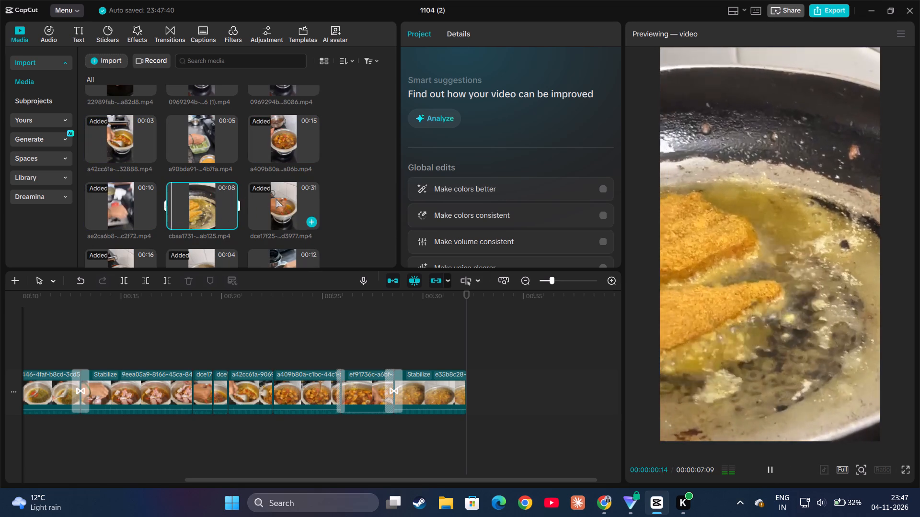
pyautogui.scroll(-1, 188, 185)
pyautogui.click(126, 216)
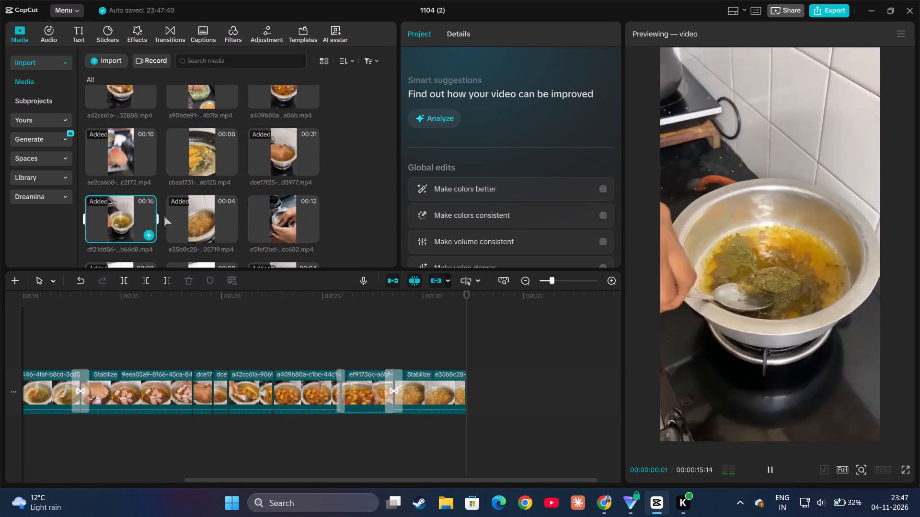
pyautogui.click(203, 217)
pyautogui.click(297, 205)
pyautogui.scroll(-1, 196, 155)
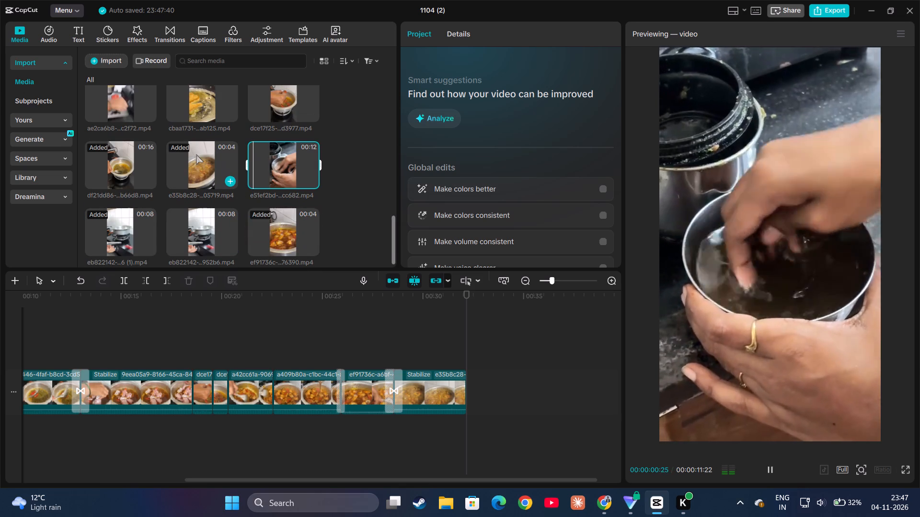
pyautogui.scroll(-1, 196, 155)
pyautogui.click(195, 217)
pyautogui.click(153, 225)
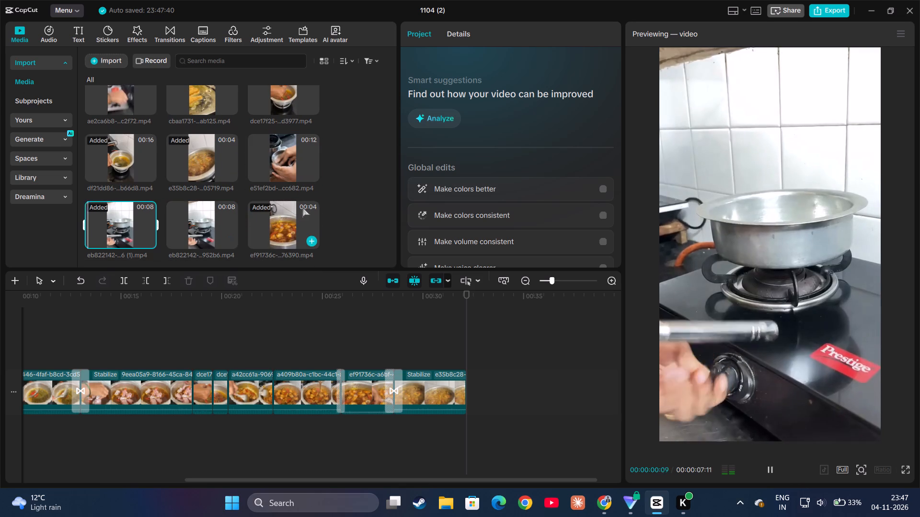
pyautogui.click(303, 208)
# Preview the 8ba79178 and 7bb266aa clips, add 8ba79178 after the e35b8c28 clip, and play it.
pyautogui.scroll(17, 182, 204)
pyautogui.click(209, 83)
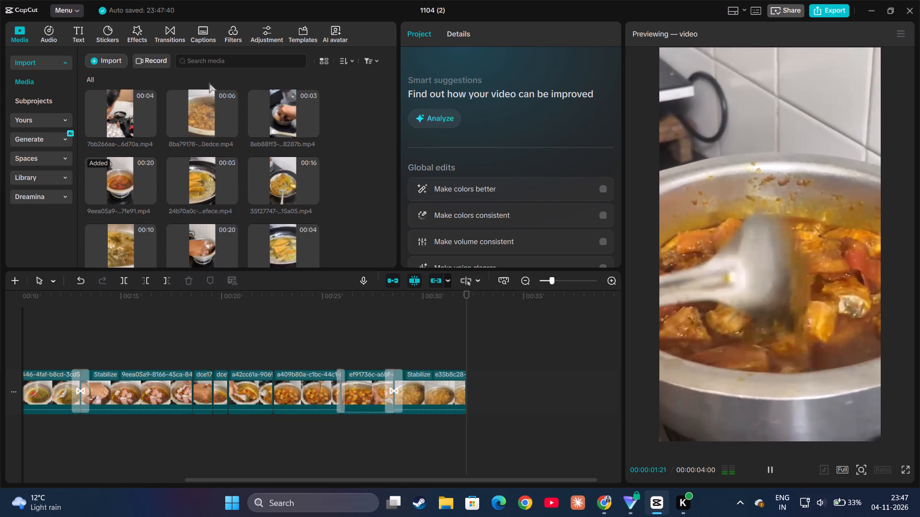
pyautogui.click(201, 102)
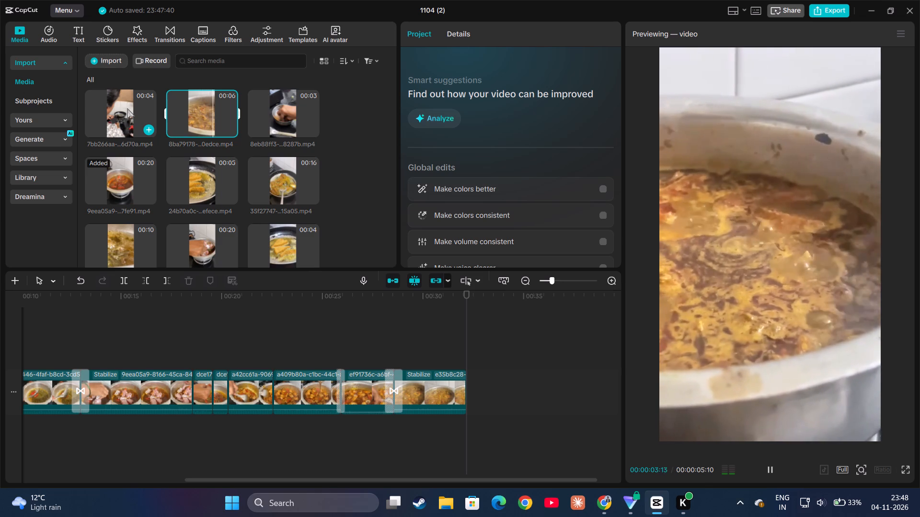
pyautogui.click(114, 112)
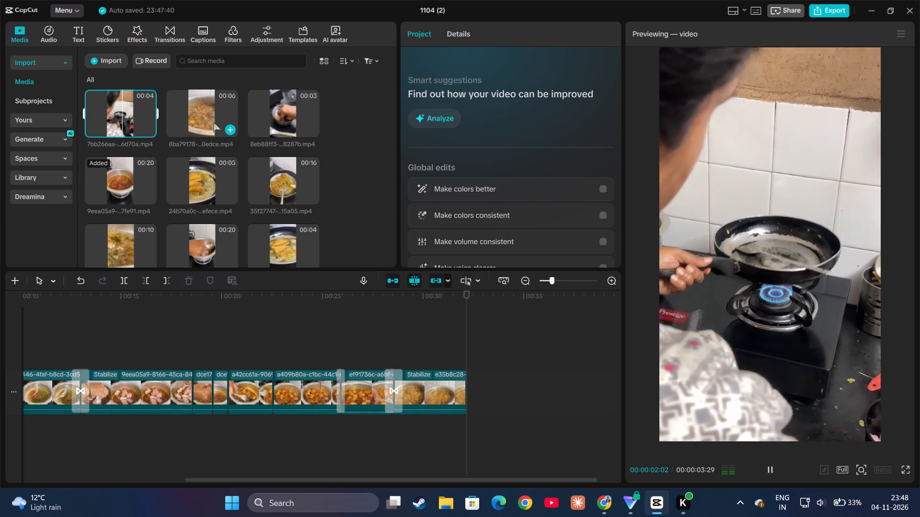
pyautogui.click(214, 123)
pyautogui.moveTo(215, 116); pyautogui.dragTo(483, 378)
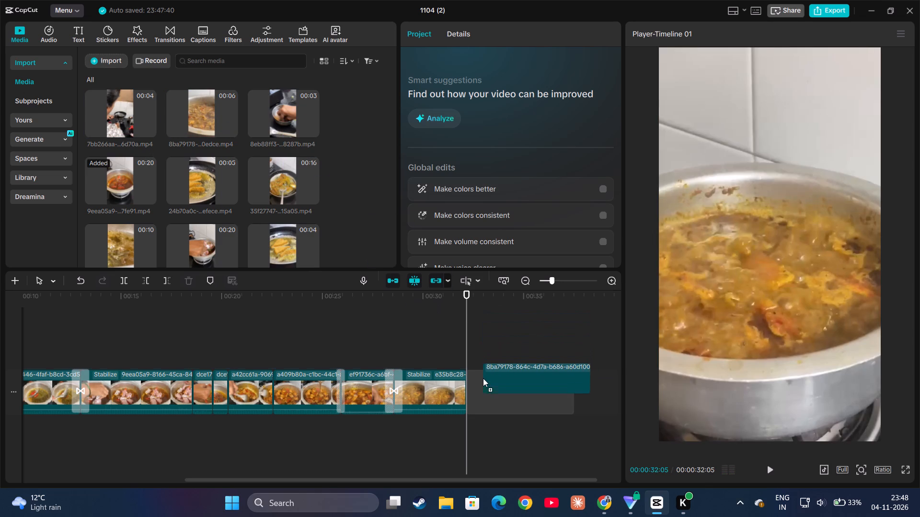
pyautogui.moveTo(483, 378); pyautogui.dragTo(482, 379)
pyautogui.press('space')
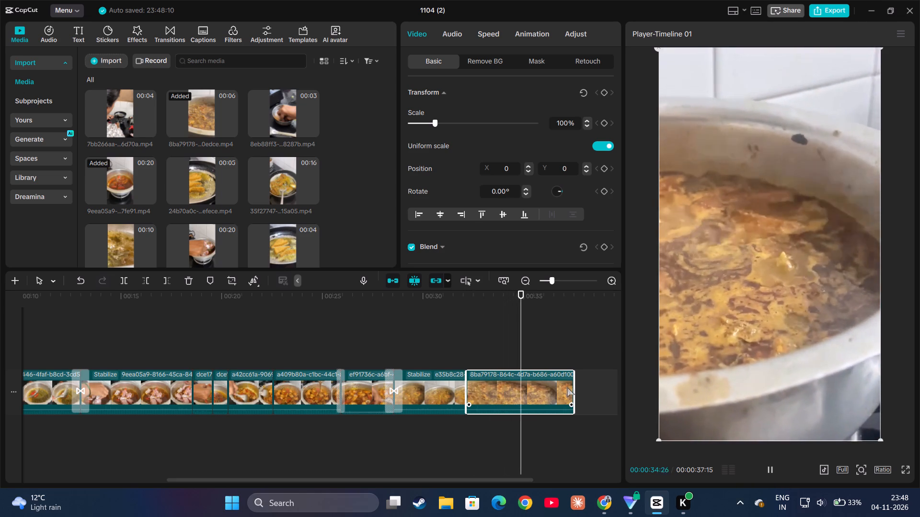
# Move the 8ba79178 clip between the ef91736c and e35b8c28 clips and play the new order.
pyautogui.moveTo(552, 389); pyautogui.dragTo(397, 392)
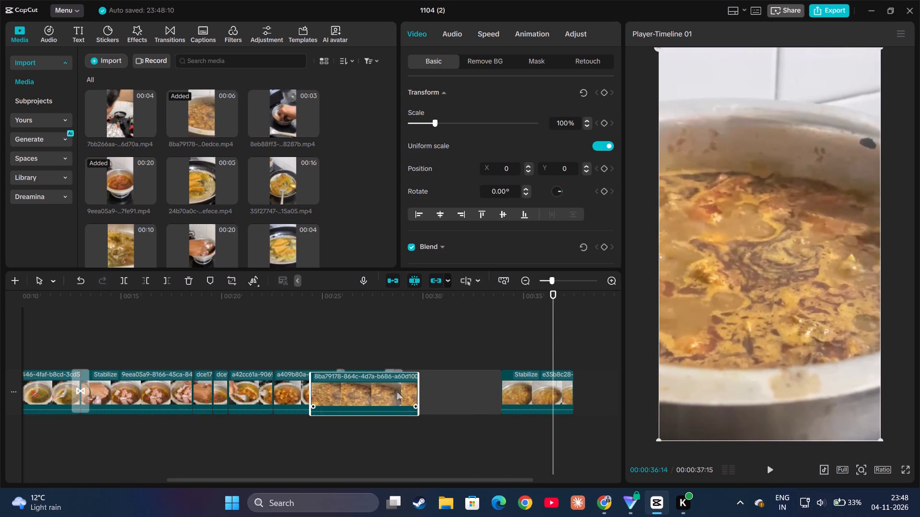
pyautogui.moveTo(397, 392); pyautogui.dragTo(427, 392)
pyautogui.click(370, 356)
pyautogui.press('space')
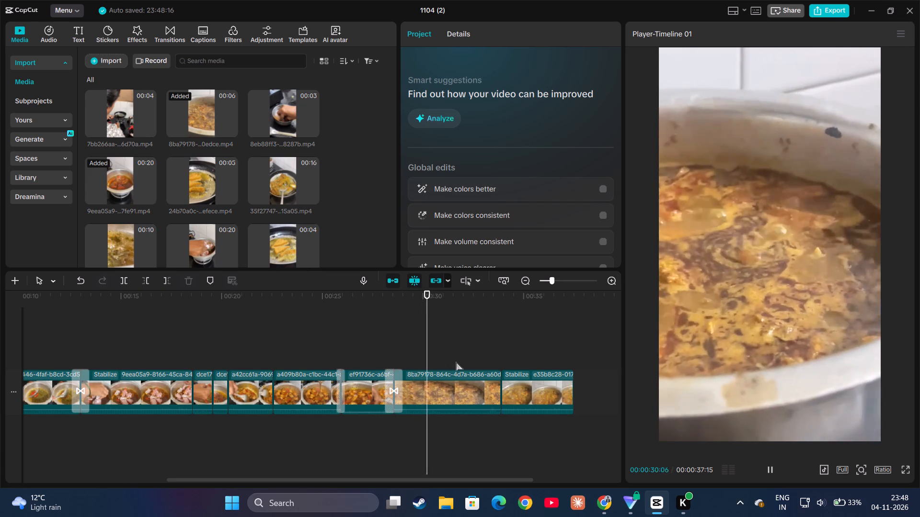
pyautogui.press('space')
# Trim about 1.4 s off the end of the 8ba79178 clip and play through to the end.
pyautogui.click(489, 385)
pyautogui.moveTo(499, 386); pyautogui.dragTo(483, 391)
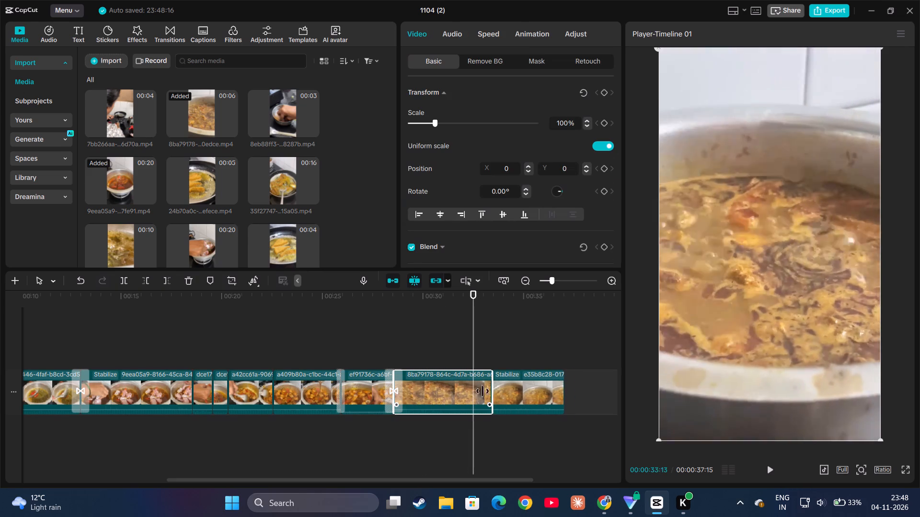
pyautogui.moveTo(483, 391); pyautogui.dragTo(470, 396)
pyautogui.press('space')
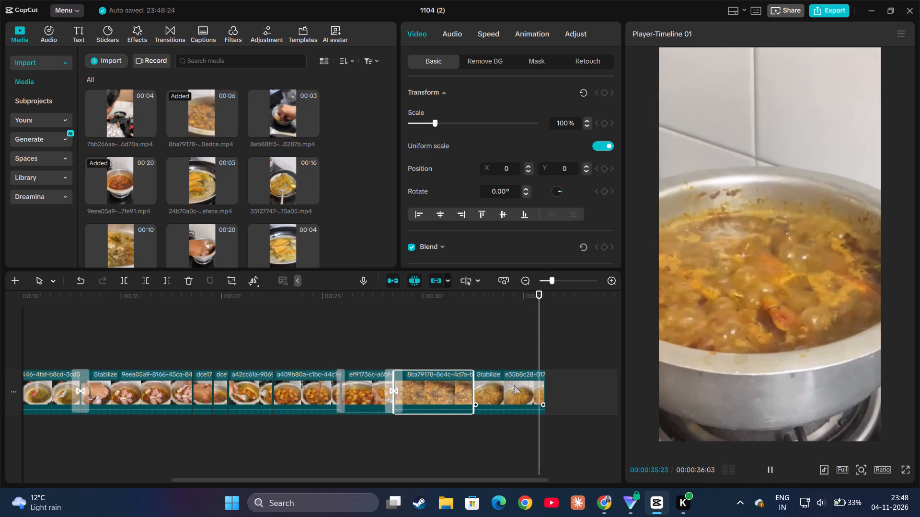
pyautogui.press('space')
# Play the whole edit from the start, then replay it, rechecking the 9eea05a9 chicken clip and the clips that follow.
pyautogui.click(143, 344)
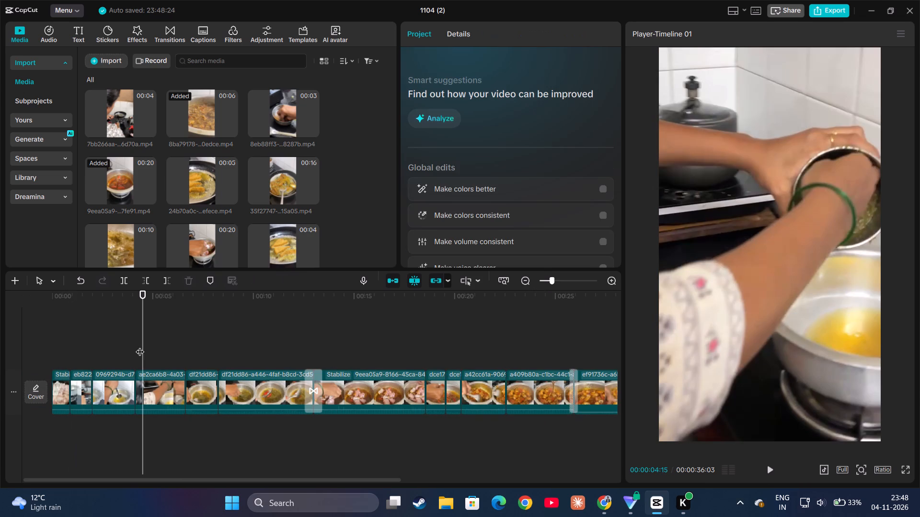
pyautogui.click(77, 350)
pyautogui.click(57, 356)
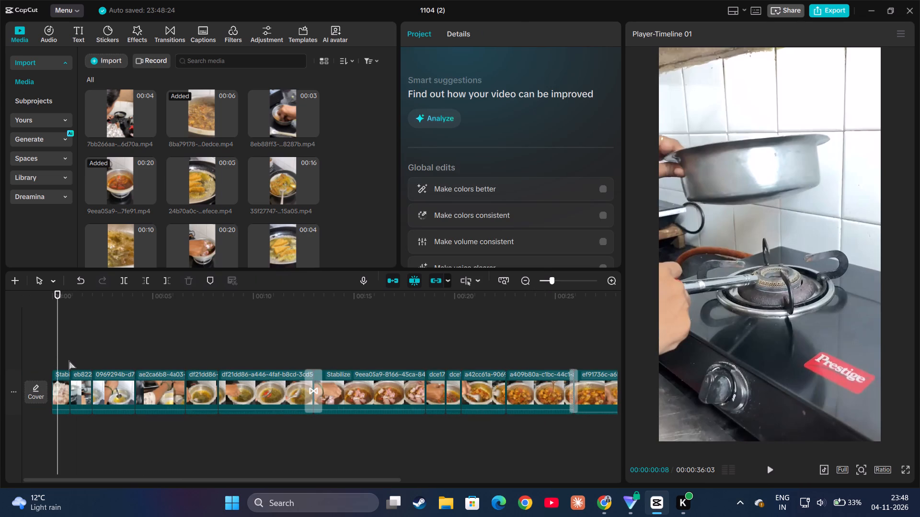
pyautogui.press('space')
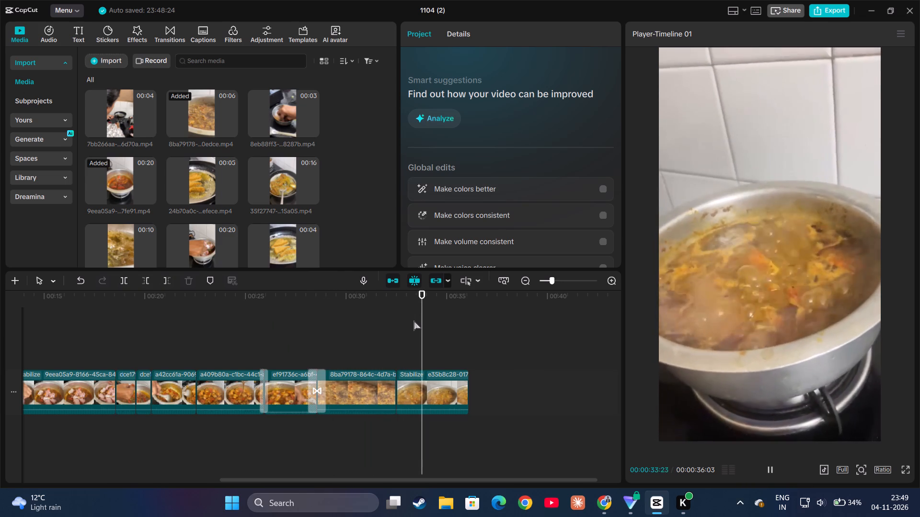
pyautogui.press('space')
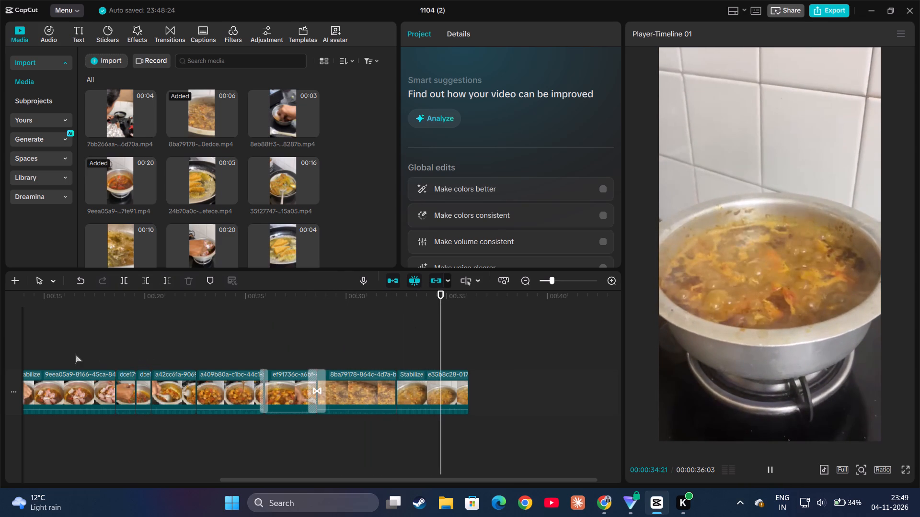
pyautogui.hscroll(9, 75, 354)
pyautogui.click(60, 349)
pyautogui.press('space')
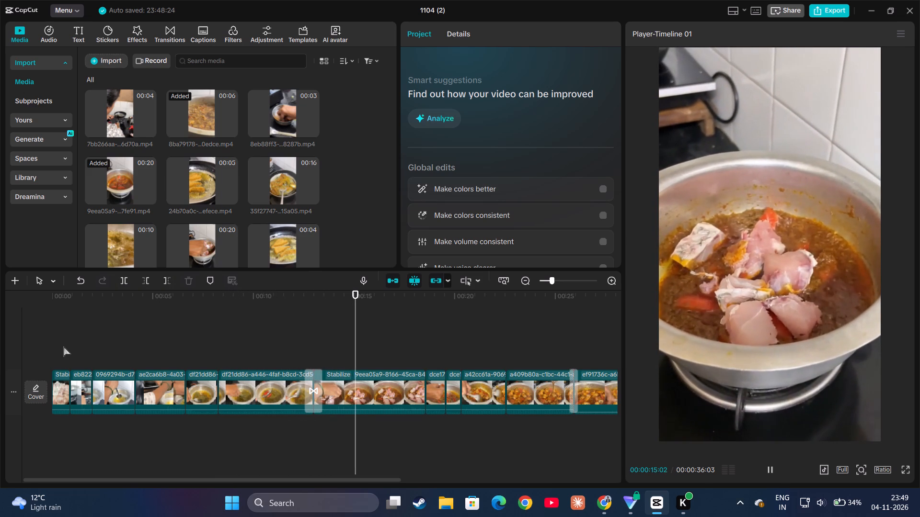
pyautogui.press('space')
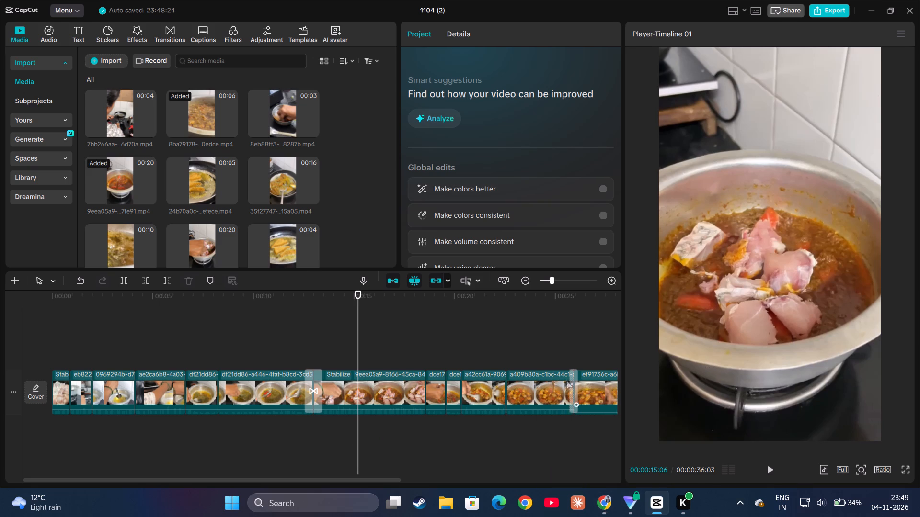
pyautogui.click(354, 322)
pyautogui.click(371, 321)
pyautogui.click(399, 322)
pyautogui.click(428, 323)
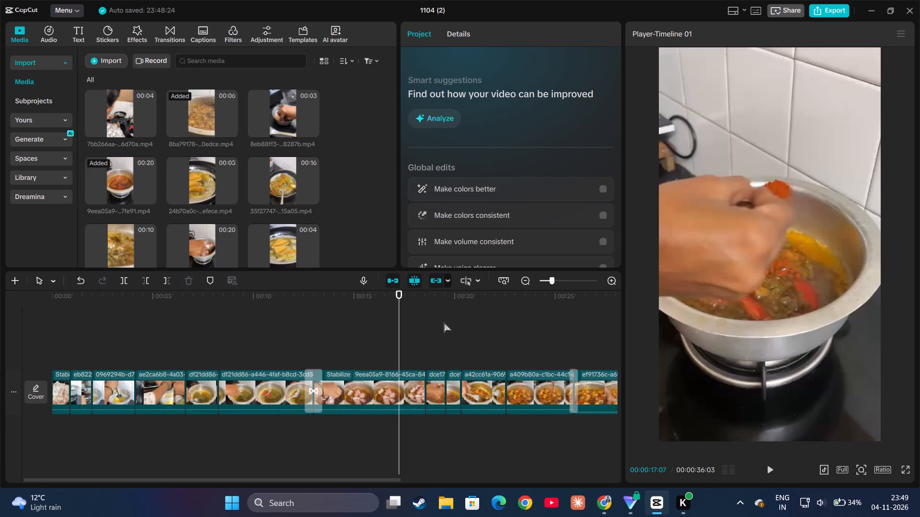
pyautogui.press('space')
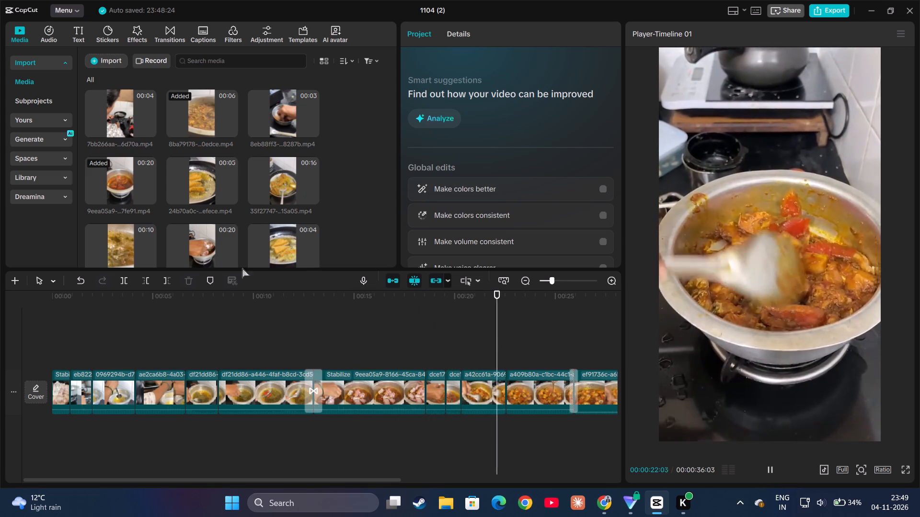
# Browse the Featured and Hits filters, previewing Pure Joy and Bold Pink on the chicken curry shot near 28 s.
pyautogui.scroll(1, 233, 334)
pyautogui.click(238, 34)
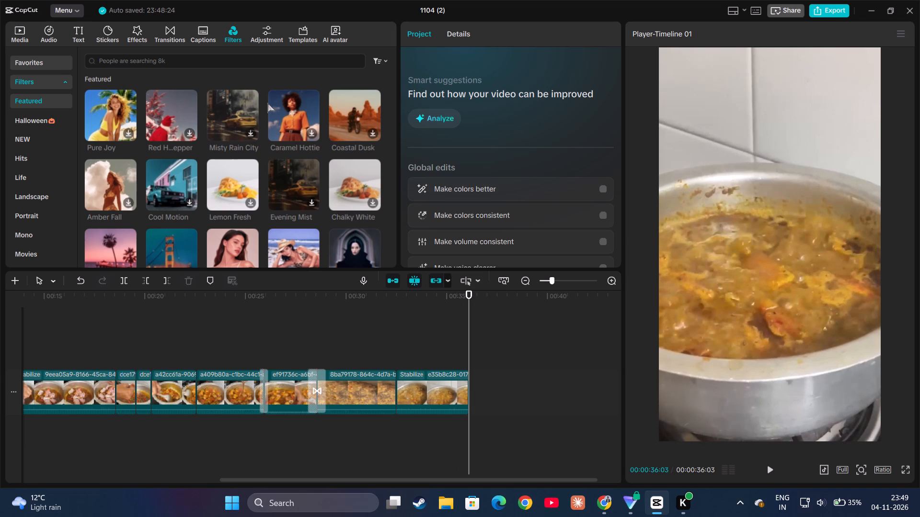
pyautogui.click(311, 314)
pyautogui.click(101, 112)
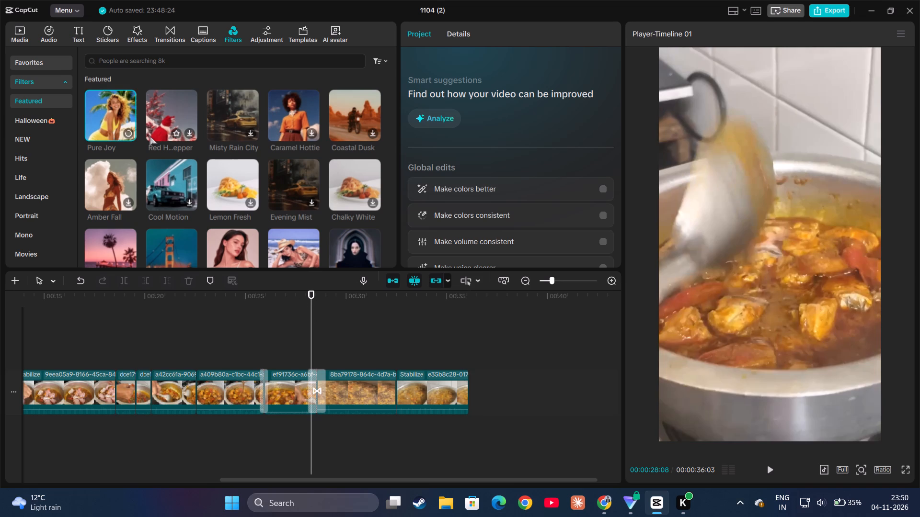
pyautogui.scroll(-1, 164, 135)
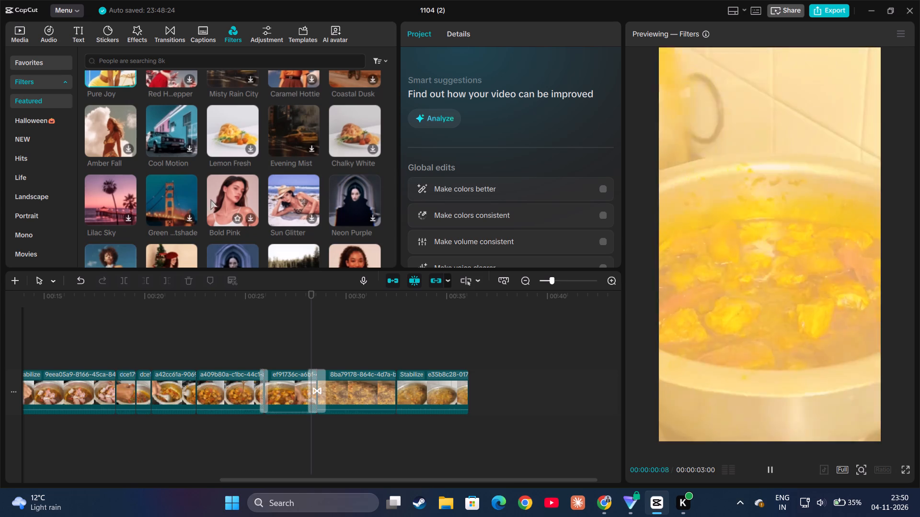
pyautogui.click(221, 199)
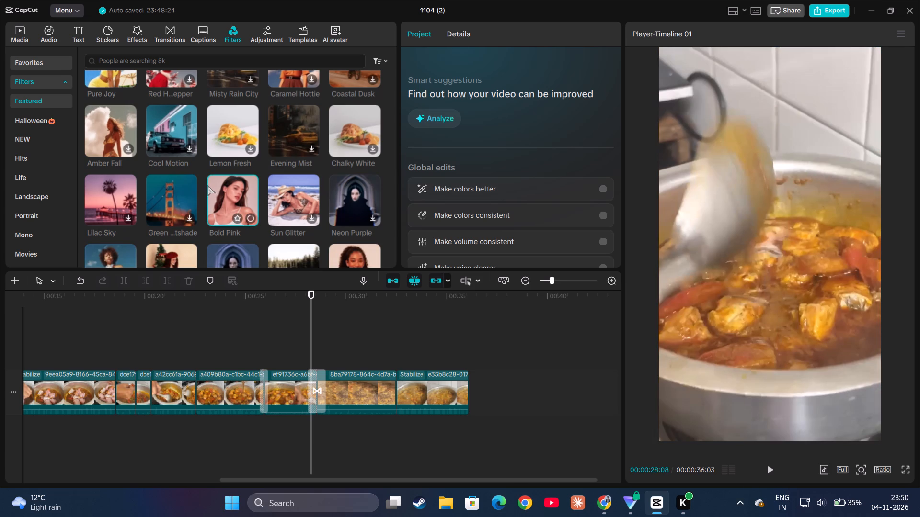
pyautogui.scroll(-2, 184, 173)
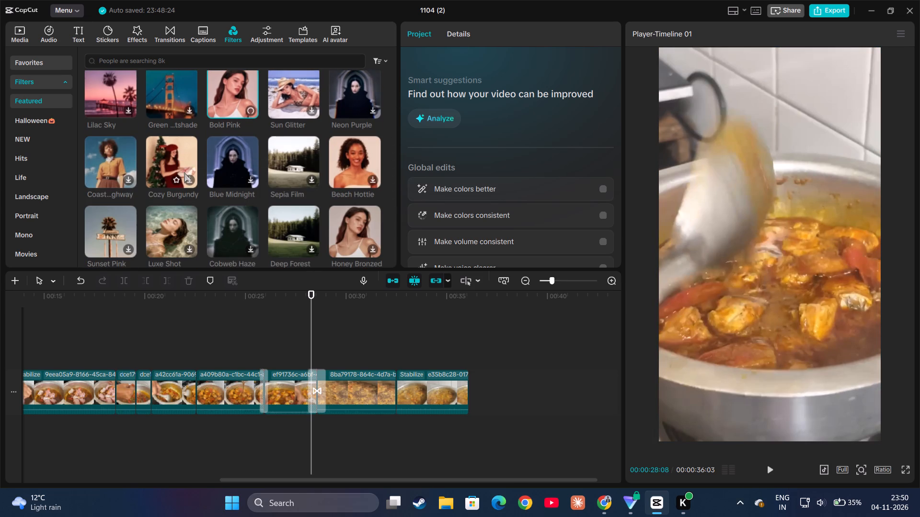
pyautogui.scroll(-1, 184, 173)
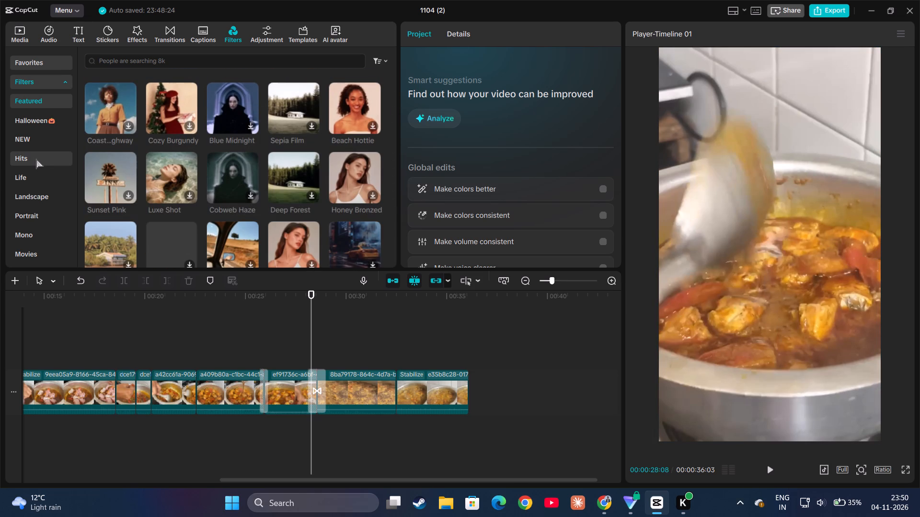
pyautogui.click(36, 159)
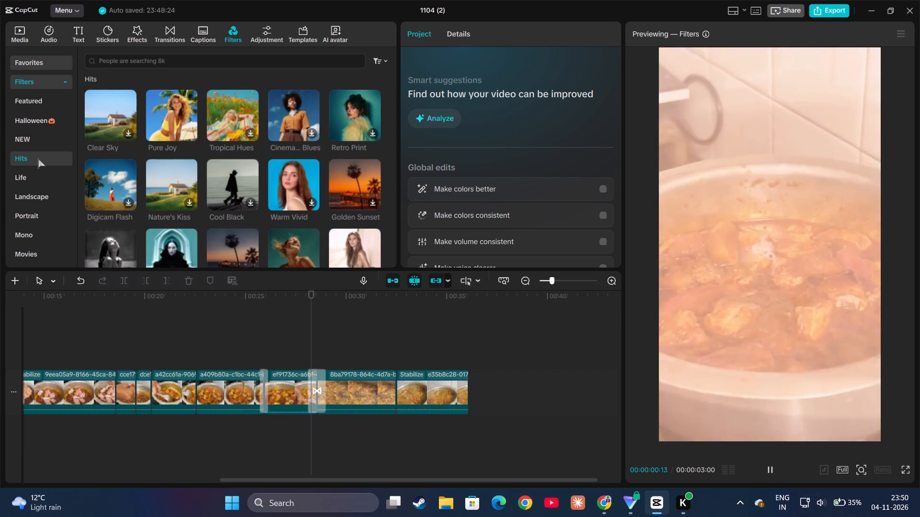
# Search the filters for clear ll, preview the Clear ll filter, and place it above the 9eea05a9 clip.
pyautogui.click(175, 59)
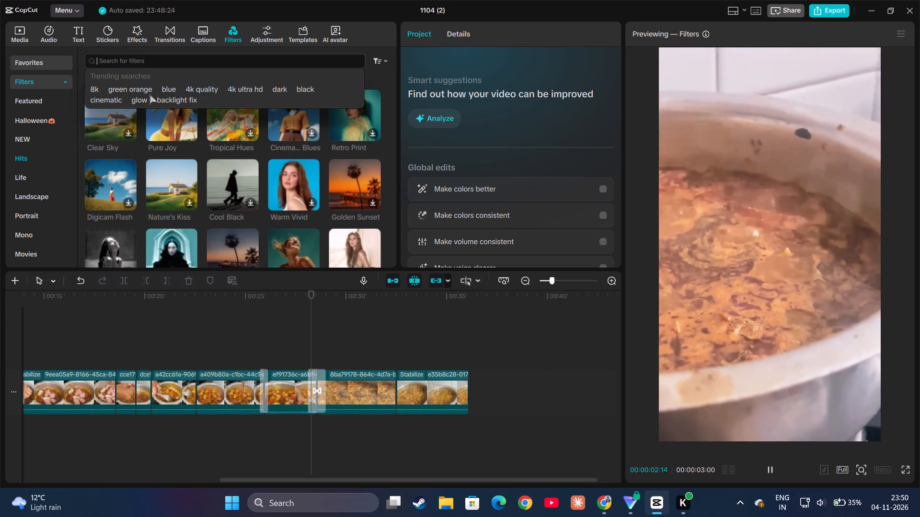
pyautogui.write('clear')
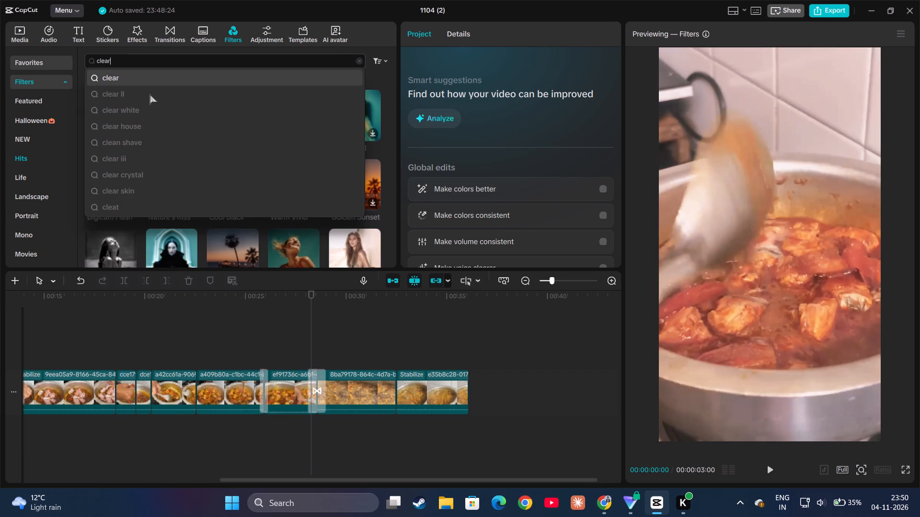
pyautogui.click(145, 83)
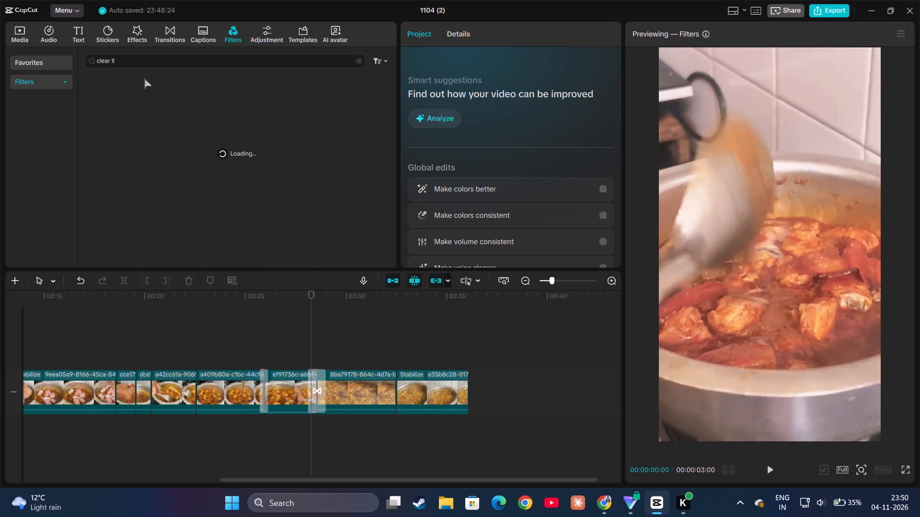
pyautogui.click(128, 100)
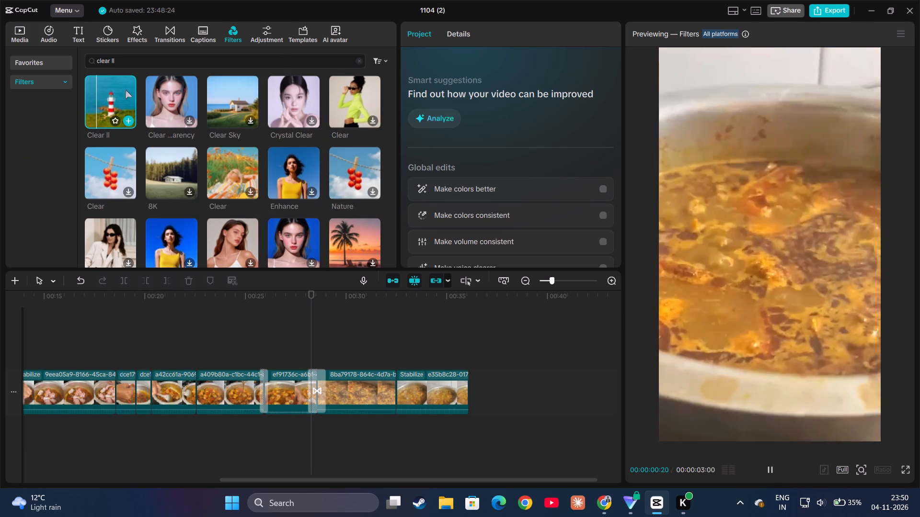
pyautogui.moveTo(117, 90); pyautogui.dragTo(68, 354)
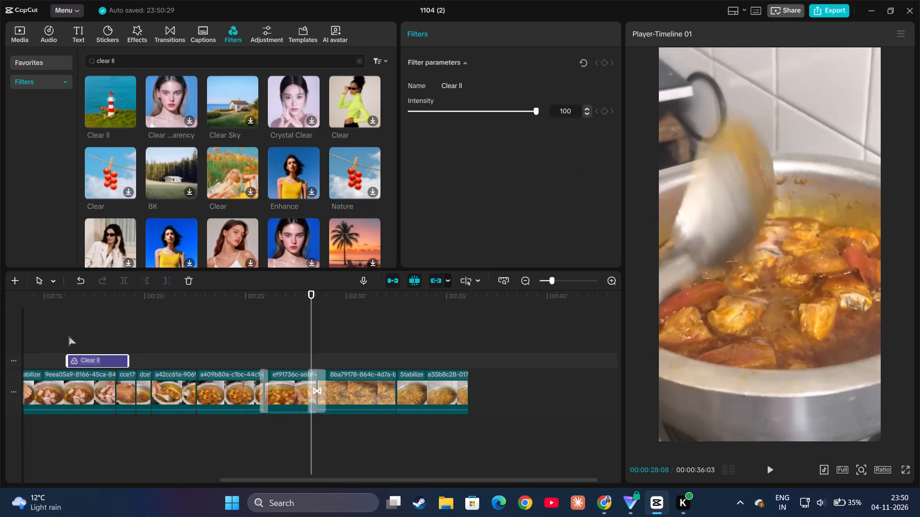
# Stretch the Clear ll filter to span the video from the first clip's start to the last clip's end.
pyautogui.click(73, 327)
pyautogui.keyDown('ctrl'); pyautogui.scroll(-10, 80, 319); pyautogui.keyUp('ctrl')
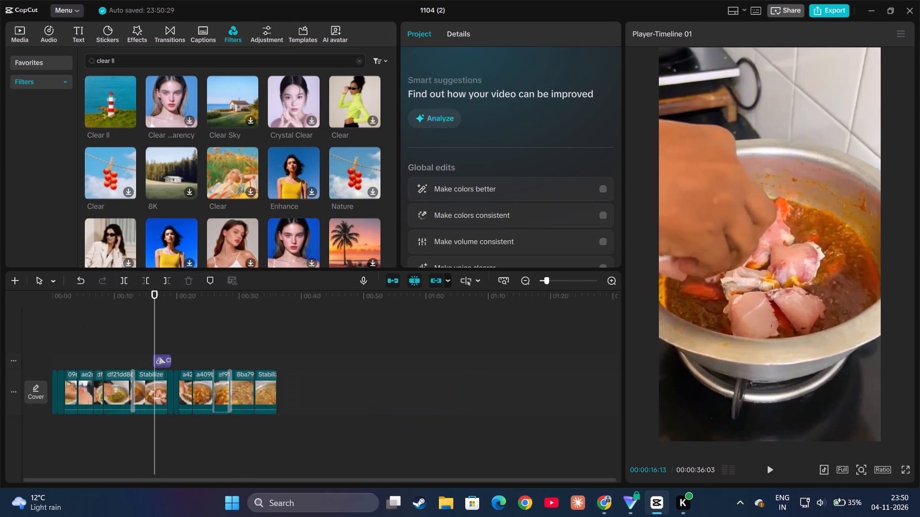
pyautogui.keyDown('ctrl'); pyautogui.scroll(4, 159, 356); pyautogui.keyUp('ctrl')
pyautogui.click(264, 361)
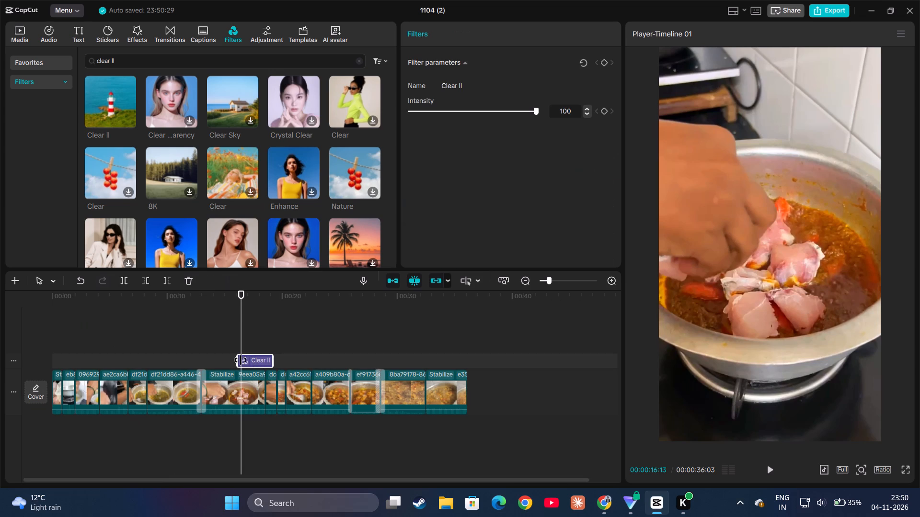
pyautogui.moveTo(237, 360); pyautogui.dragTo(59, 363)
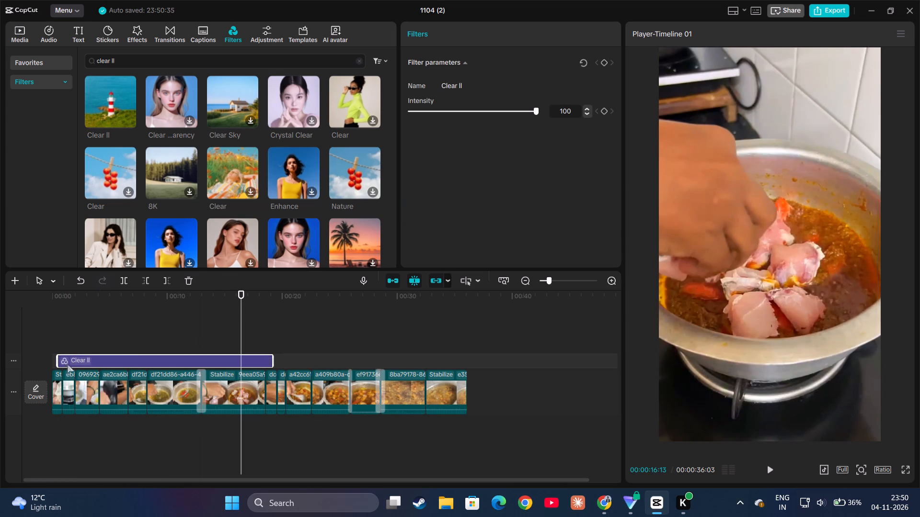
pyautogui.moveTo(58, 360); pyautogui.dragTo(46, 360)
pyautogui.moveTo(274, 359); pyautogui.dragTo(432, 359)
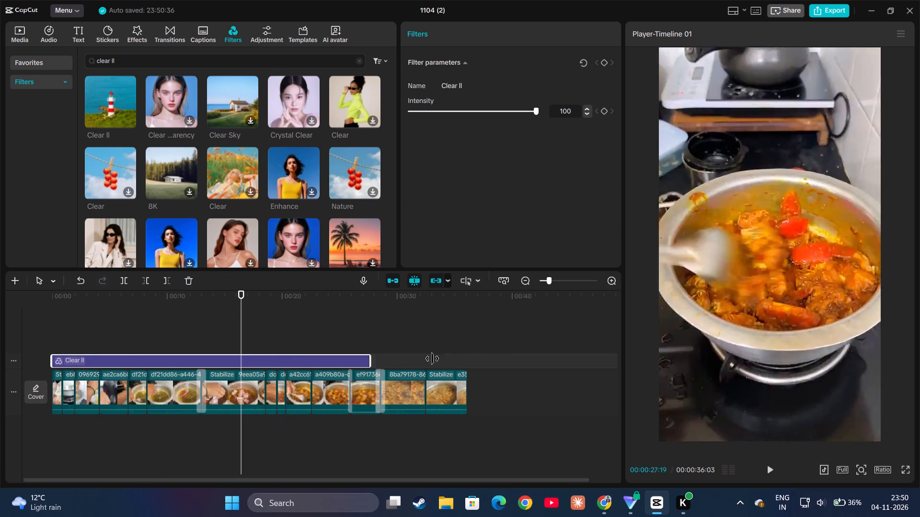
pyautogui.moveTo(432, 359); pyautogui.dragTo(463, 361)
# Play the opening clips from the start to check the look of the Clear ll filter.
pyautogui.click(62, 332)
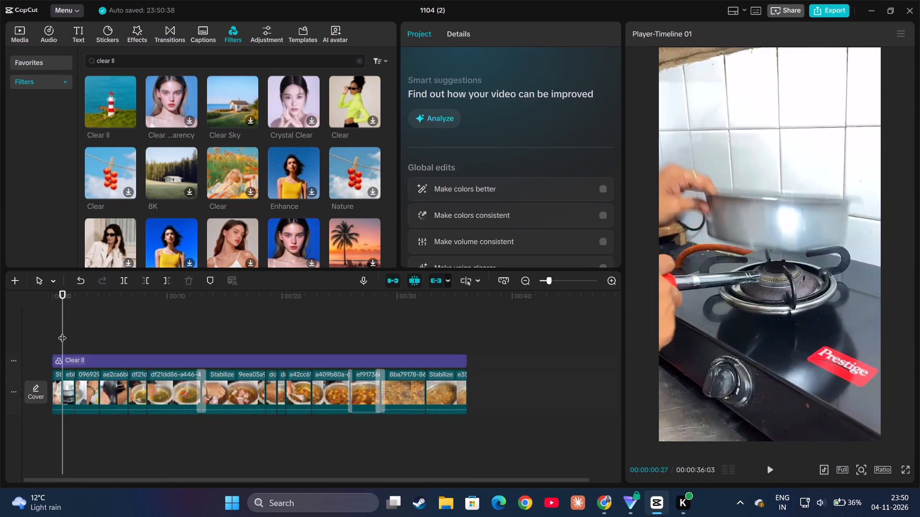
pyautogui.click(64, 332)
pyautogui.press('space')
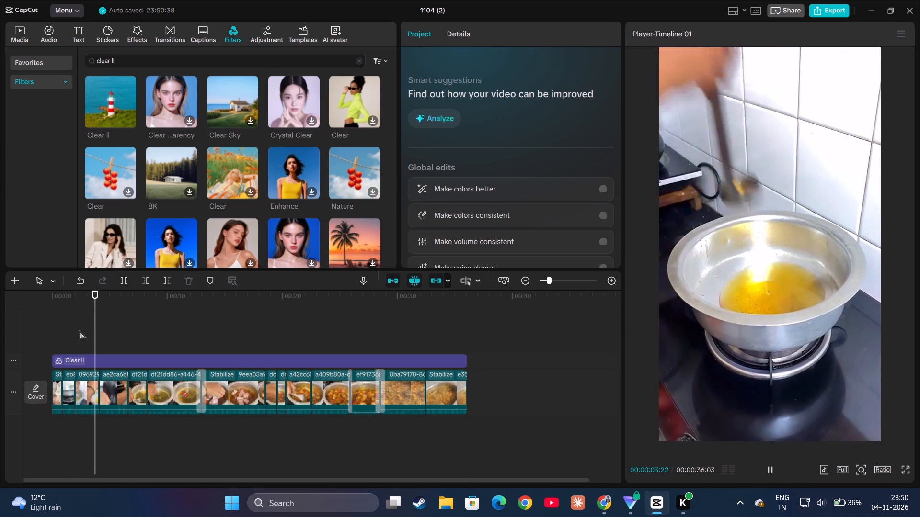
pyautogui.click(56, 340)
pyautogui.press('space')
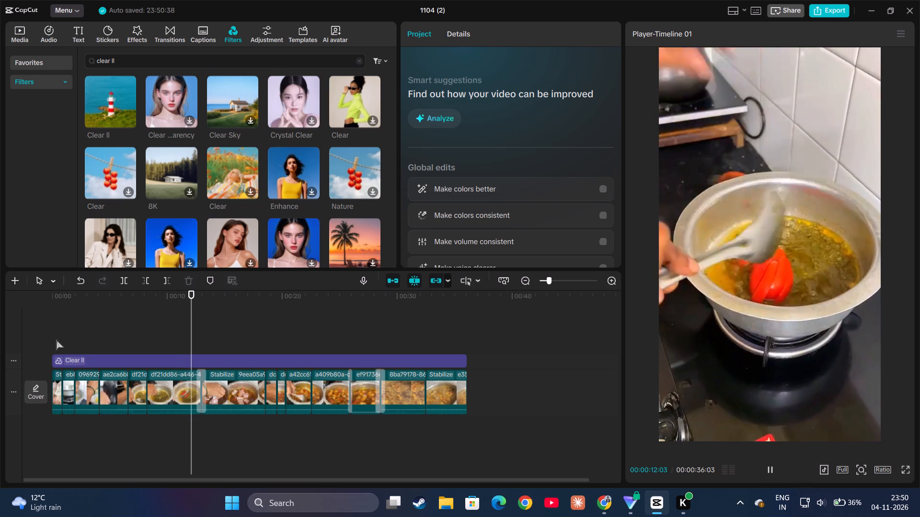
pyautogui.press('space')
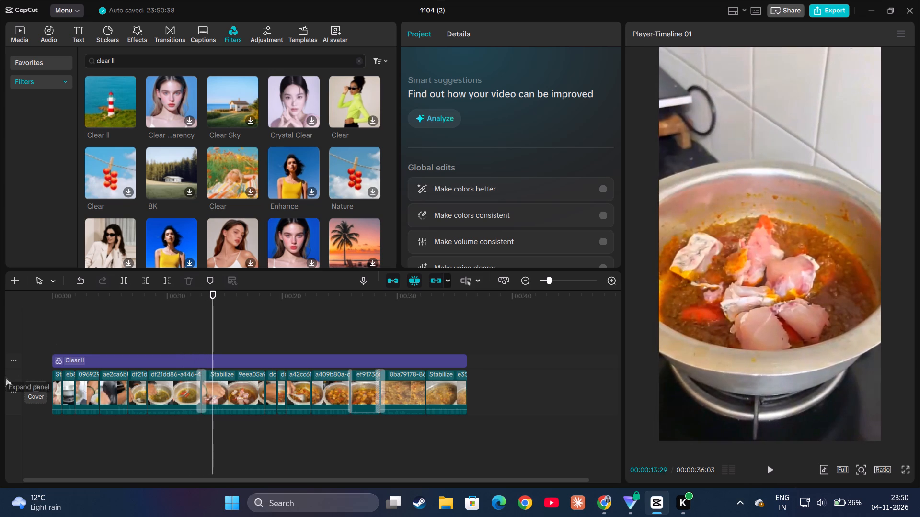
pyautogui.click(52, 335)
pyautogui.press('space')
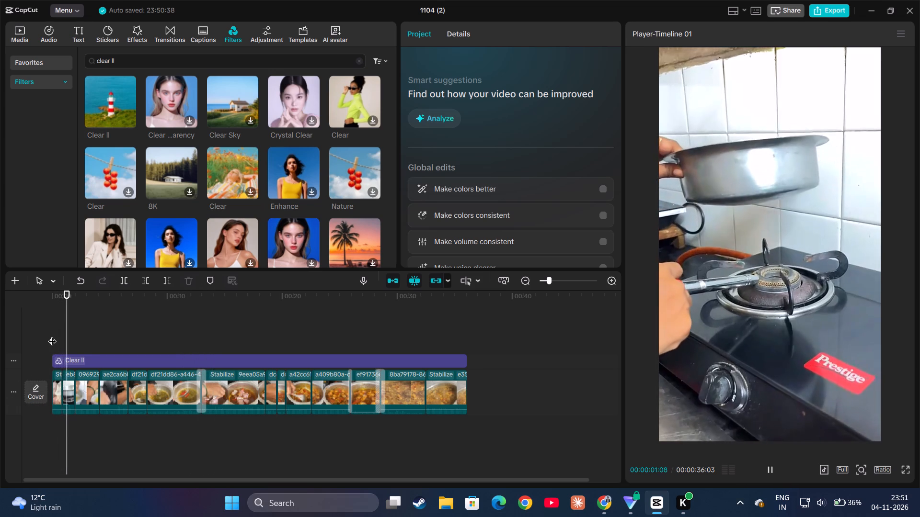
pyautogui.press('space')
# Extend the end of the first clip by about 0.8 s and play the opening from the start.
pyautogui.click(58, 383)
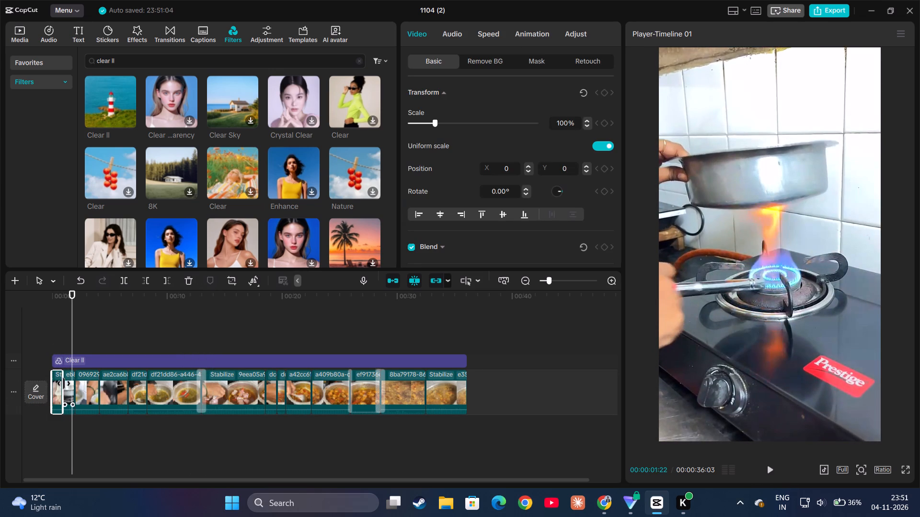
pyautogui.click(64, 383)
pyautogui.click(53, 346)
pyautogui.press('space')
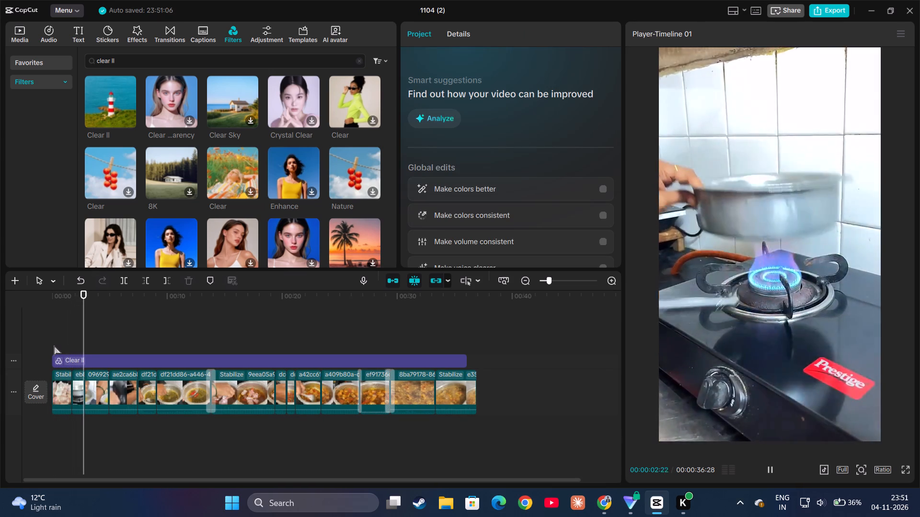
pyautogui.press('space')
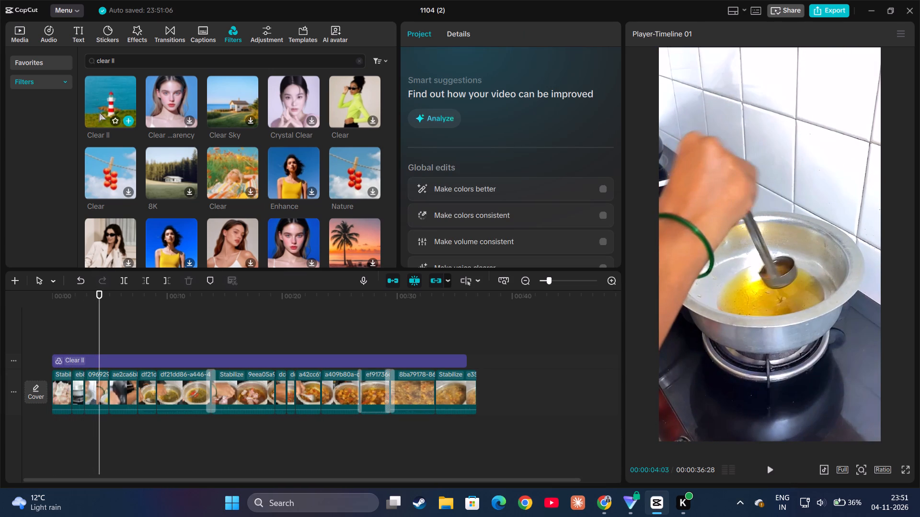
# Find and preview the 998ff2d6 clip in the imported media, and insert it among the opening clips of the main track.
pyautogui.click(18, 41)
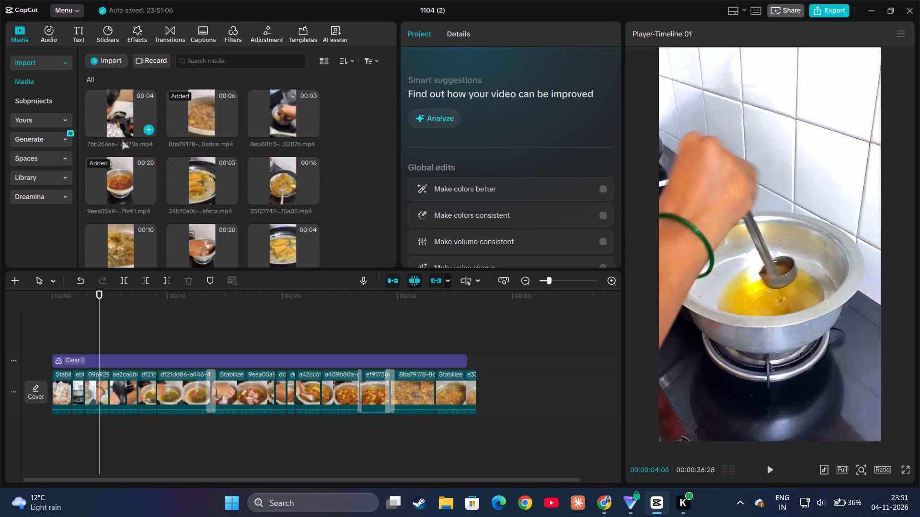
pyautogui.scroll(-2, 127, 159)
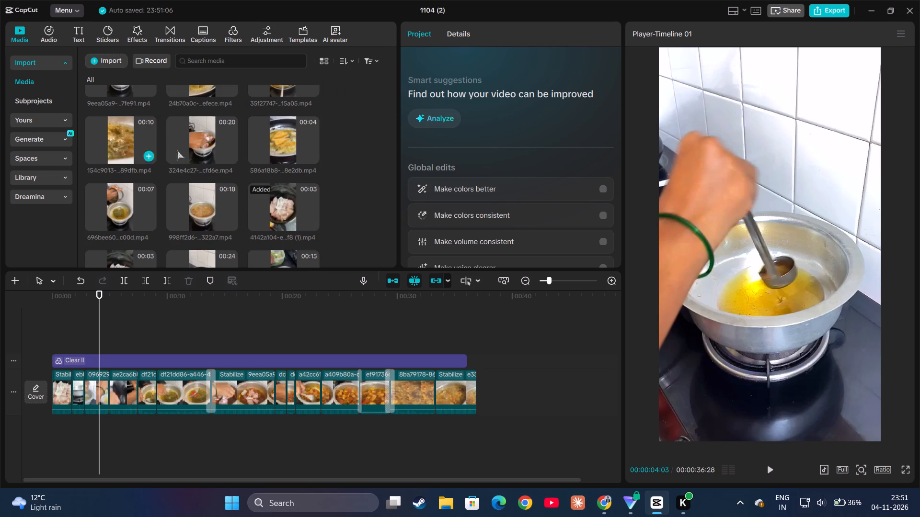
pyautogui.scroll(1, 161, 145)
pyautogui.scroll(-3, 274, 130)
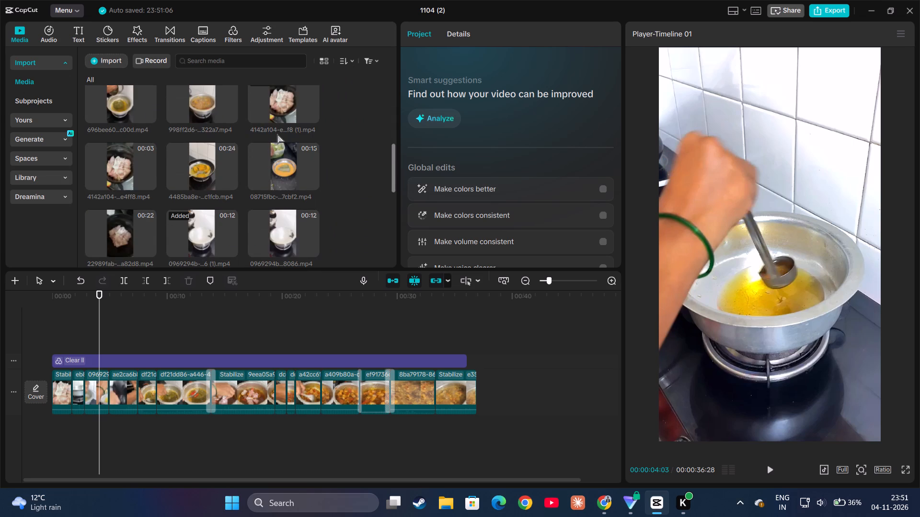
pyautogui.scroll(-7, 277, 135)
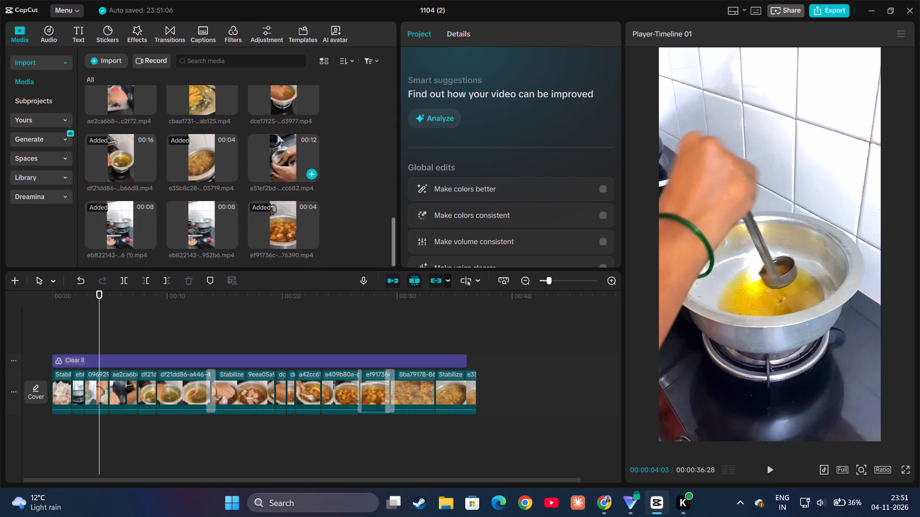
pyautogui.scroll(3, 277, 135)
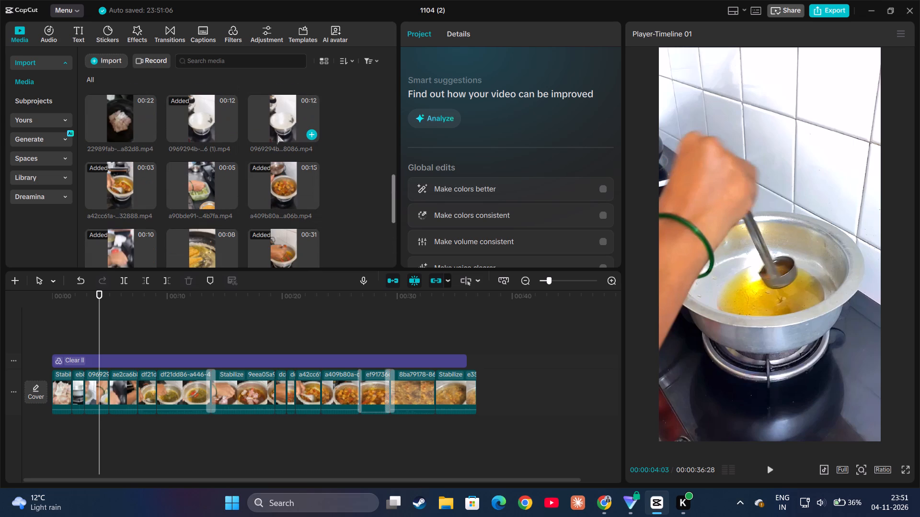
pyautogui.scroll(2, 194, 198)
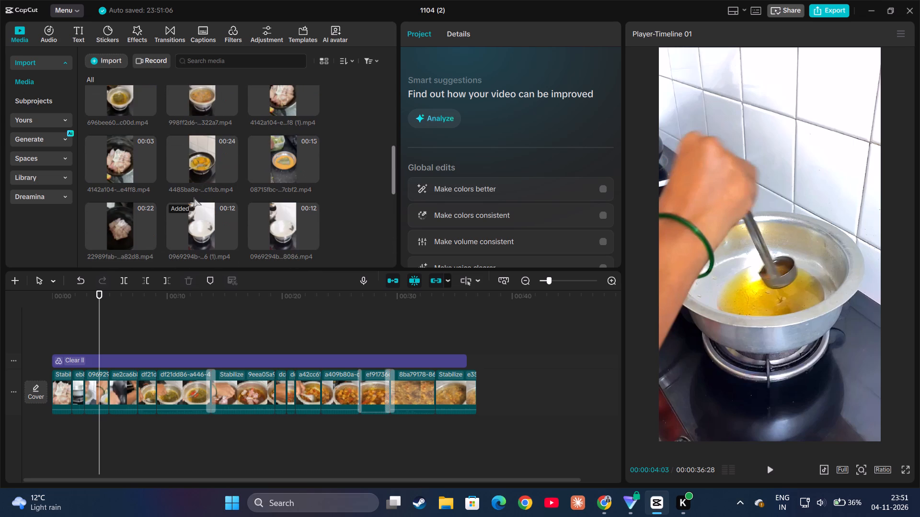
pyautogui.scroll(1, 194, 198)
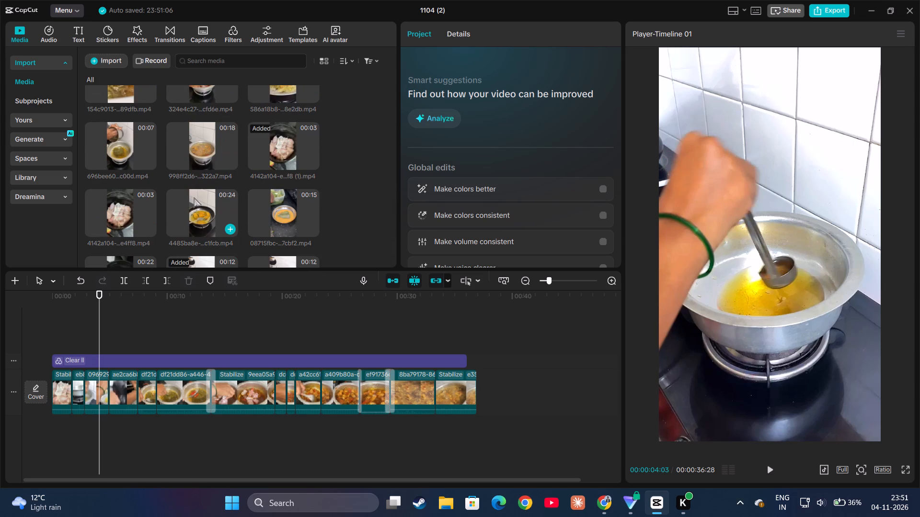
pyautogui.scroll(1, 194, 198)
pyautogui.click(194, 198)
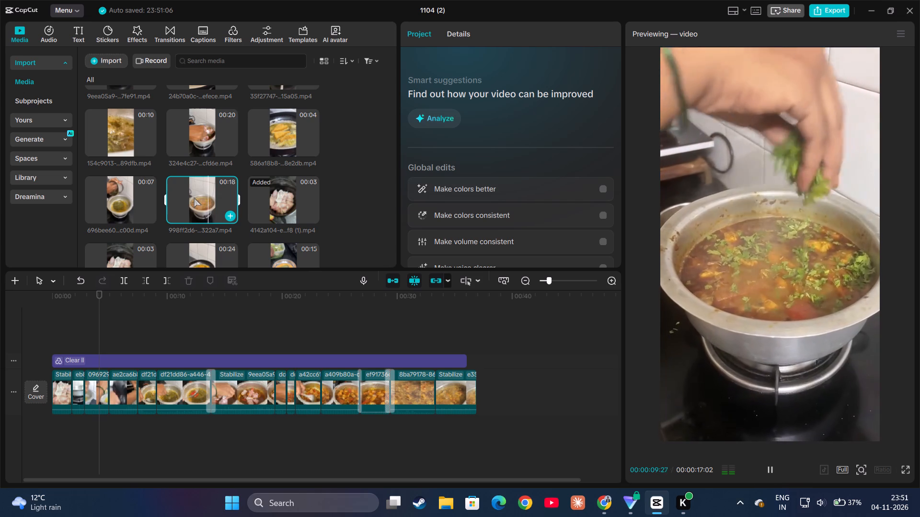
pyautogui.moveTo(194, 198); pyautogui.dragTo(49, 370)
pyautogui.moveTo(73, 362); pyautogui.dragTo(54, 407)
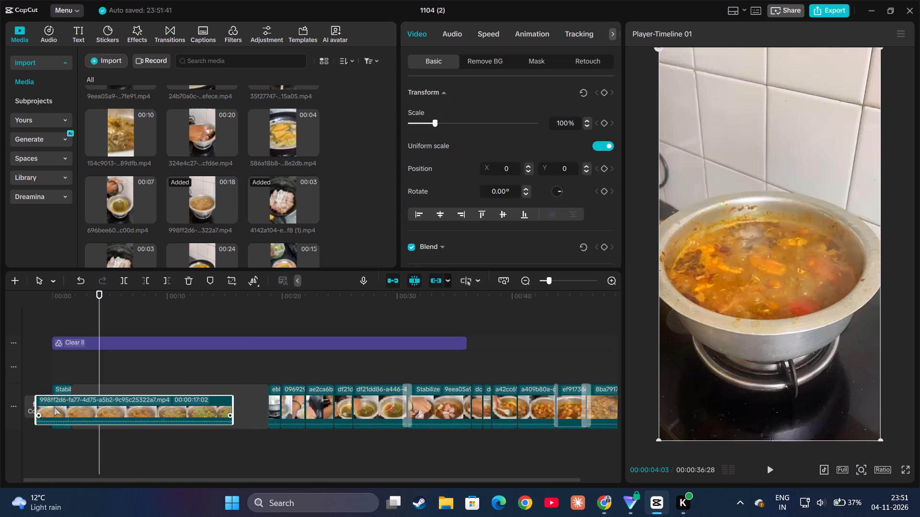
pyautogui.moveTo(54, 407); pyautogui.dragTo(46, 409)
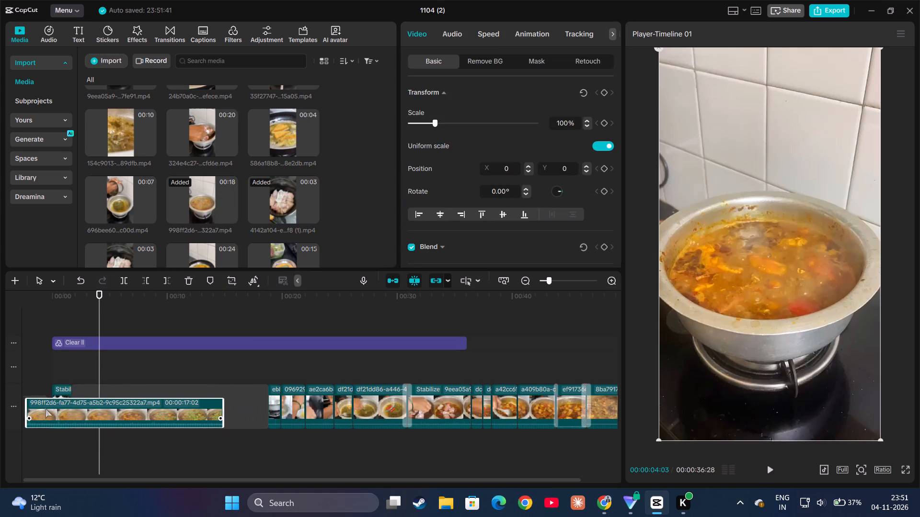
pyautogui.moveTo(46, 409); pyautogui.dragTo(52, 398)
# Reposition the 998ff2d6 clip so it sits between the 0969294b clip and the ae2ca6b8 clip.
pyautogui.moveTo(105, 396); pyautogui.dragTo(71, 418)
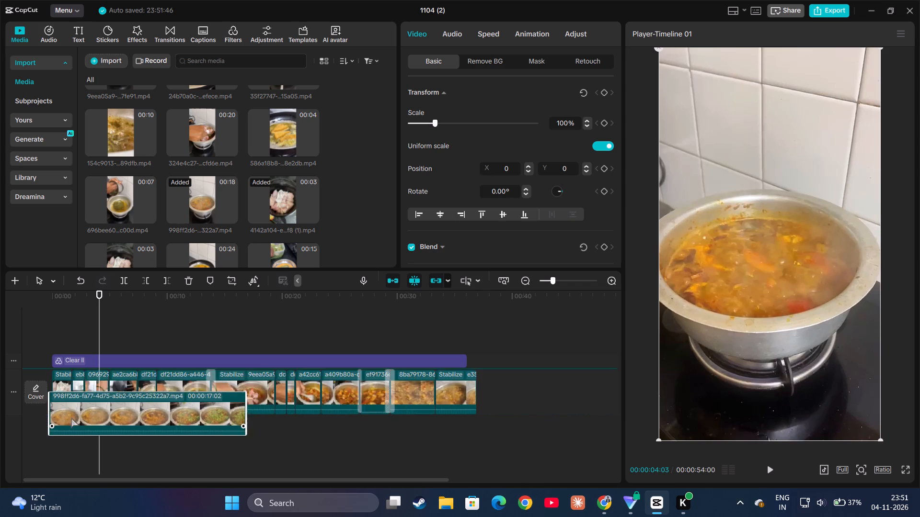
pyautogui.moveTo(71, 418); pyautogui.dragTo(124, 404)
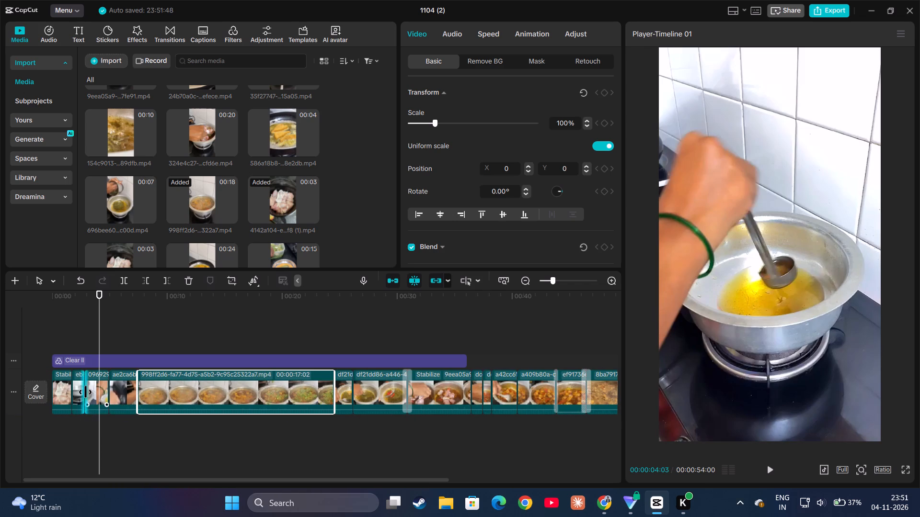
pyautogui.moveTo(183, 393); pyautogui.dragTo(60, 401)
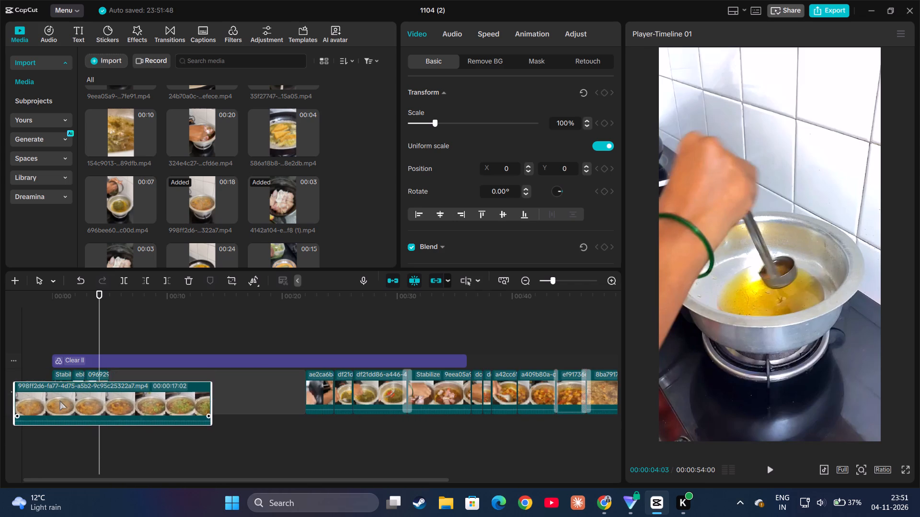
pyautogui.moveTo(60, 401); pyautogui.dragTo(159, 364)
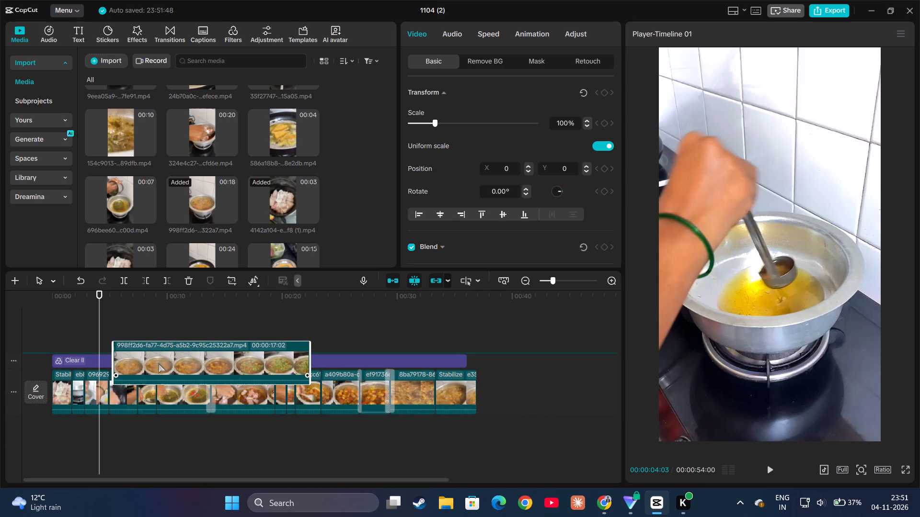
pyautogui.moveTo(159, 364); pyautogui.dragTo(141, 385)
pyautogui.moveTo(95, 347); pyautogui.dragTo(48, 350)
pyautogui.moveTo(200, 405); pyautogui.dragTo(52, 405)
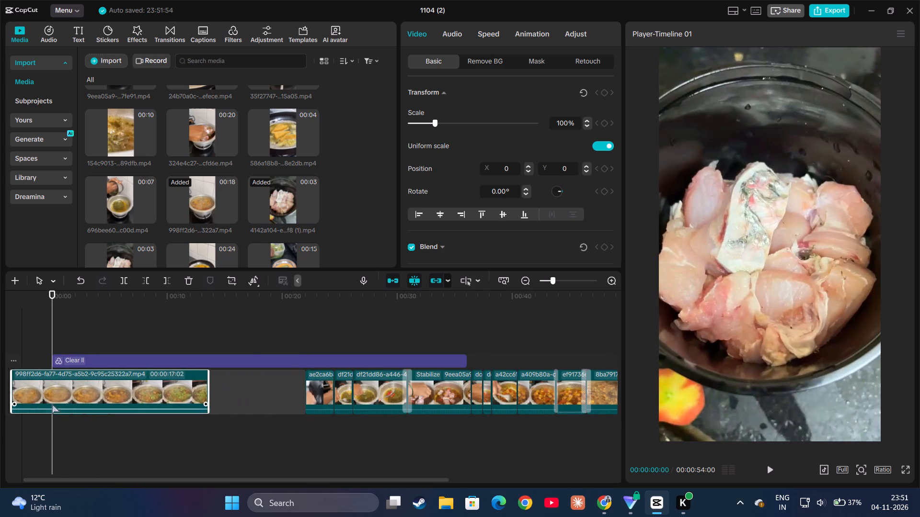
pyautogui.moveTo(52, 405); pyautogui.dragTo(69, 393)
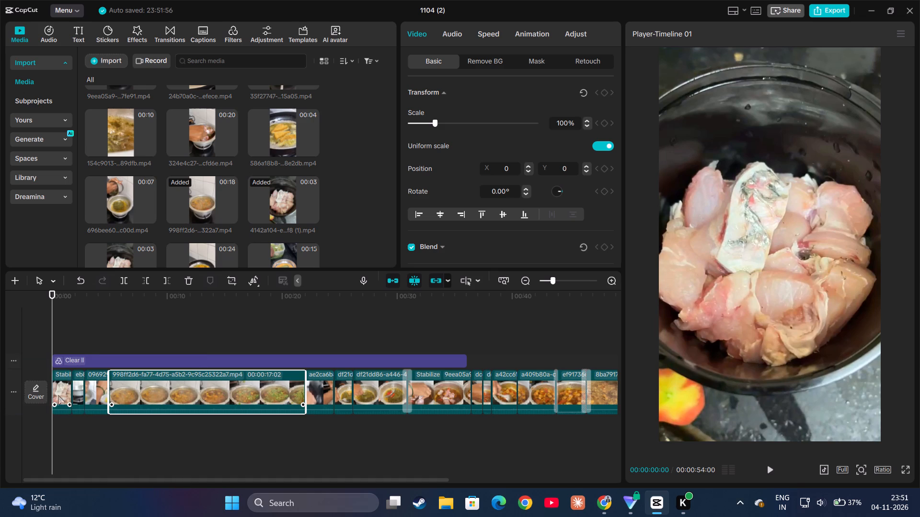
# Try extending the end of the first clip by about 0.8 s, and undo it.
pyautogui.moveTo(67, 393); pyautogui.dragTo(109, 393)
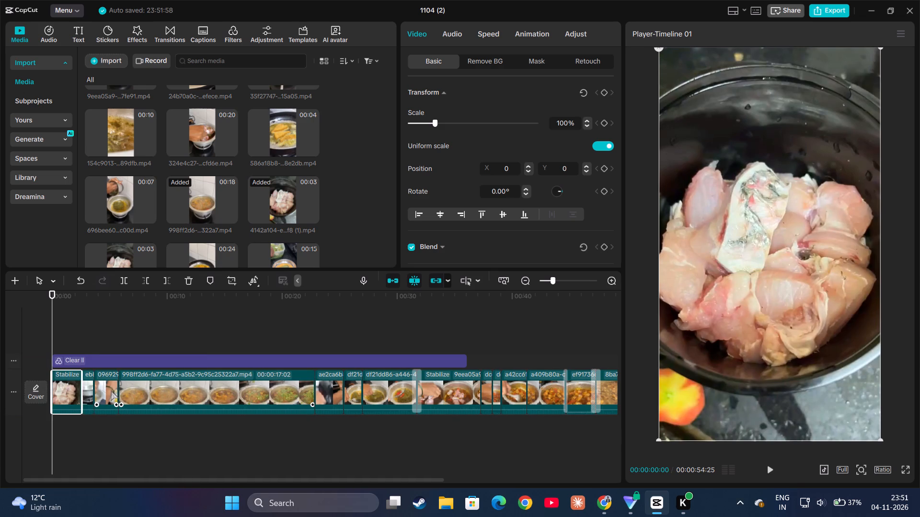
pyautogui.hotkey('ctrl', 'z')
# Trim about 10 s off the start of the 998ff2d6 clip so it begins near the coriander being added.
pyautogui.click(162, 396)
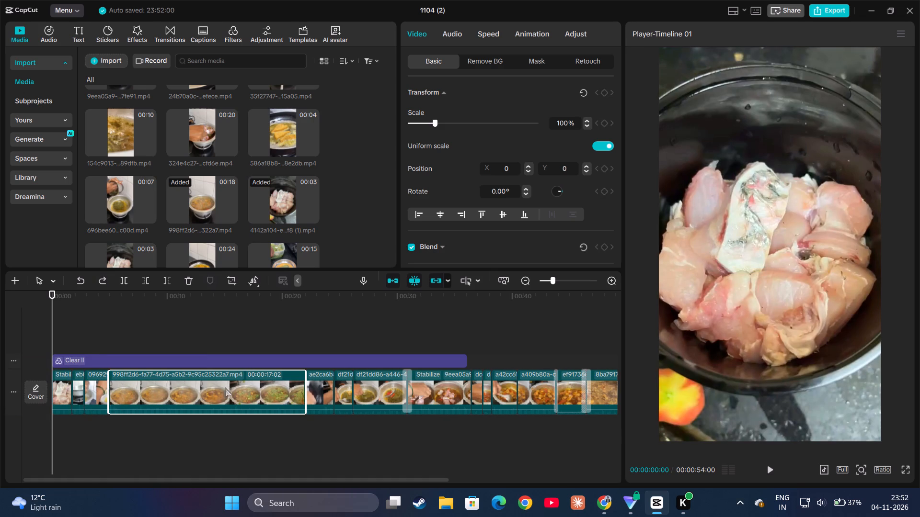
pyautogui.moveTo(110, 386); pyautogui.dragTo(188, 393)
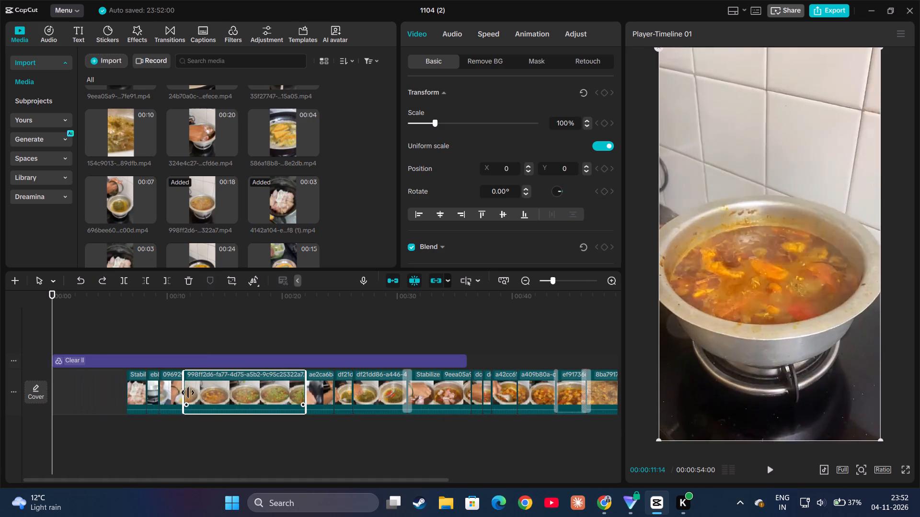
pyautogui.moveTo(188, 393); pyautogui.dragTo(225, 405)
# Play the opening clips through the end of the 998ff2d6 clip to check the trim.
pyautogui.press('space')
pyautogui.click(109, 374)
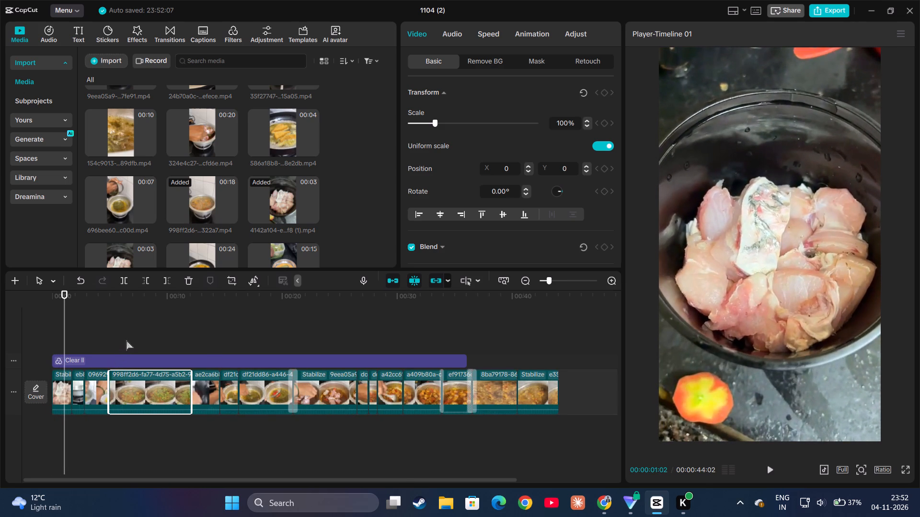
pyautogui.click(126, 341)
pyautogui.press('space')
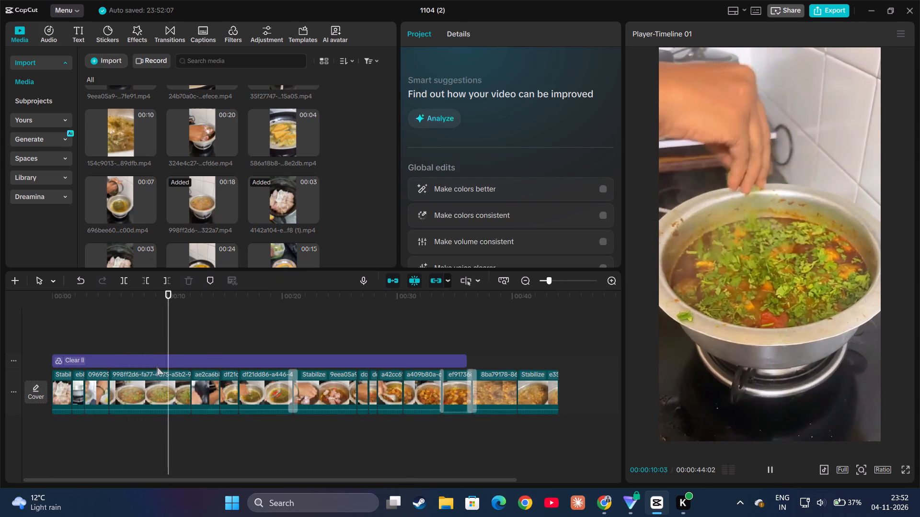
pyautogui.press('space')
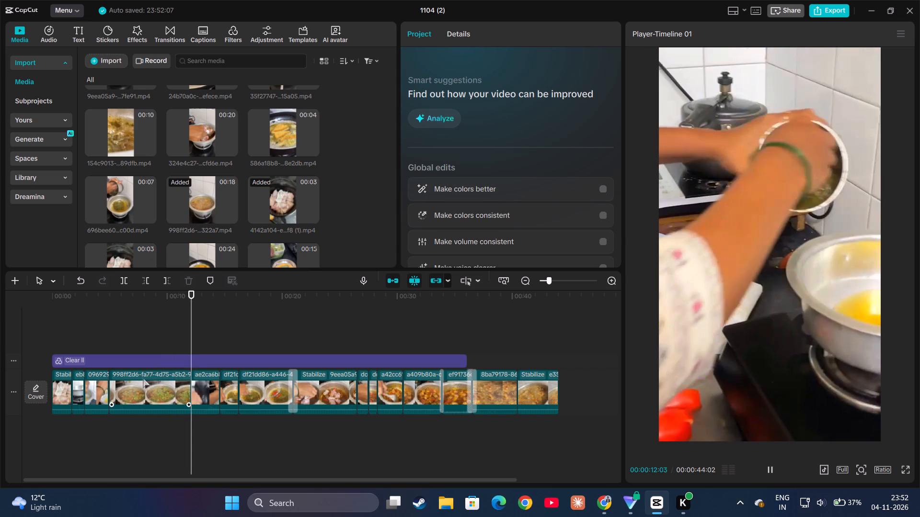
# Shift the cut between the 0969294b and 998ff2d6 clips about 1.3 s later, lengthening the 0969294b clip.
pyautogui.moveTo(108, 387); pyautogui.dragTo(138, 391)
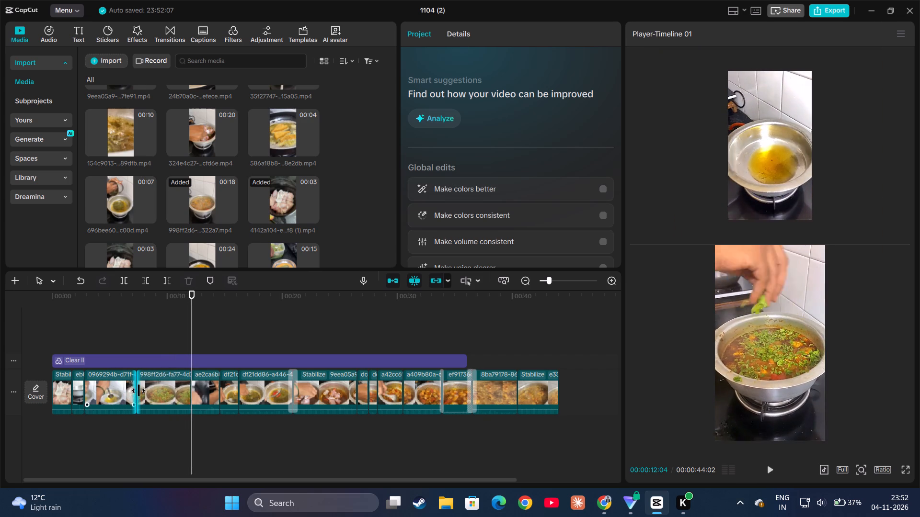
pyautogui.moveTo(138, 391); pyautogui.dragTo(124, 395)
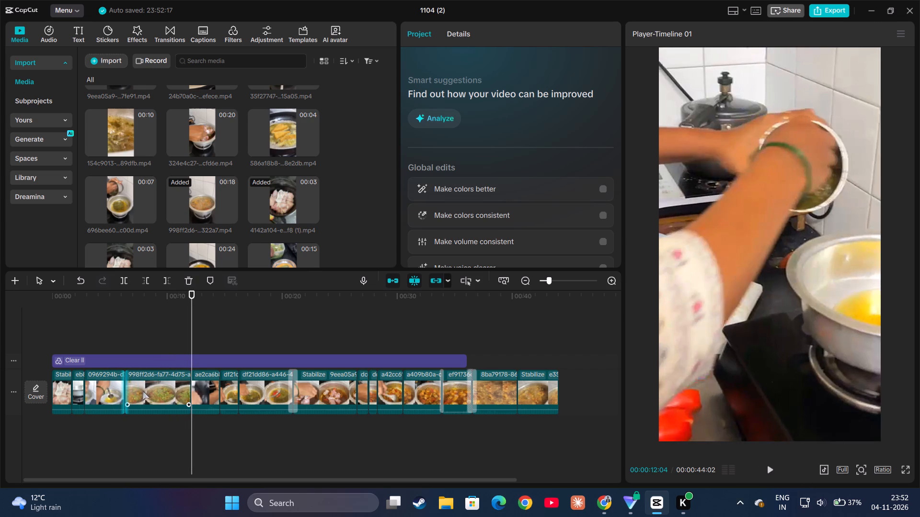
pyautogui.click(143, 391)
pyautogui.click(126, 391)
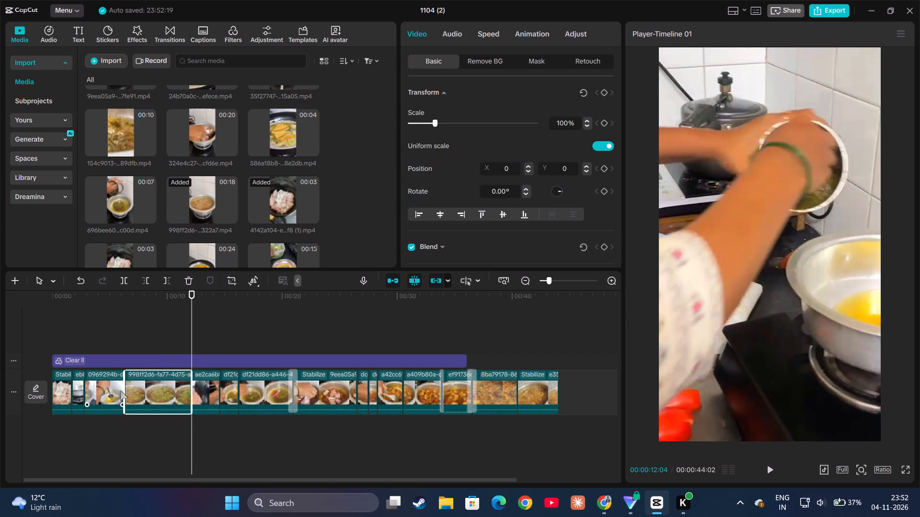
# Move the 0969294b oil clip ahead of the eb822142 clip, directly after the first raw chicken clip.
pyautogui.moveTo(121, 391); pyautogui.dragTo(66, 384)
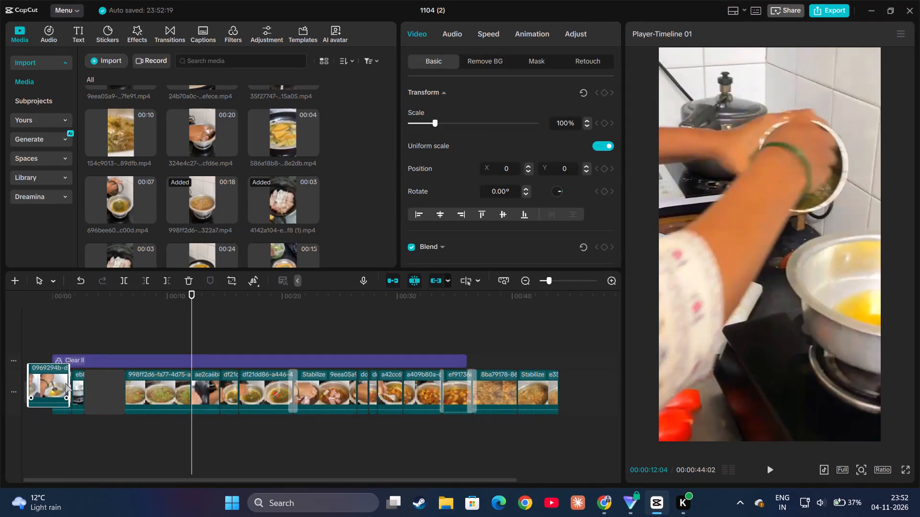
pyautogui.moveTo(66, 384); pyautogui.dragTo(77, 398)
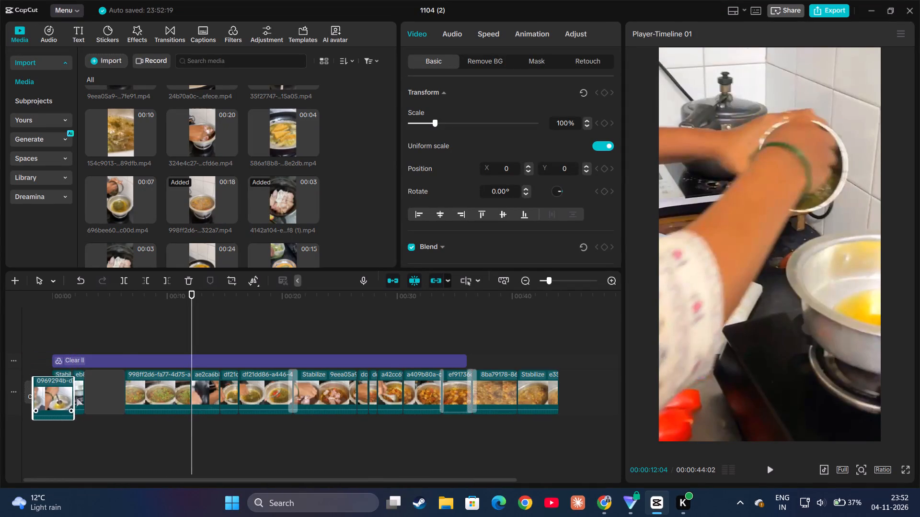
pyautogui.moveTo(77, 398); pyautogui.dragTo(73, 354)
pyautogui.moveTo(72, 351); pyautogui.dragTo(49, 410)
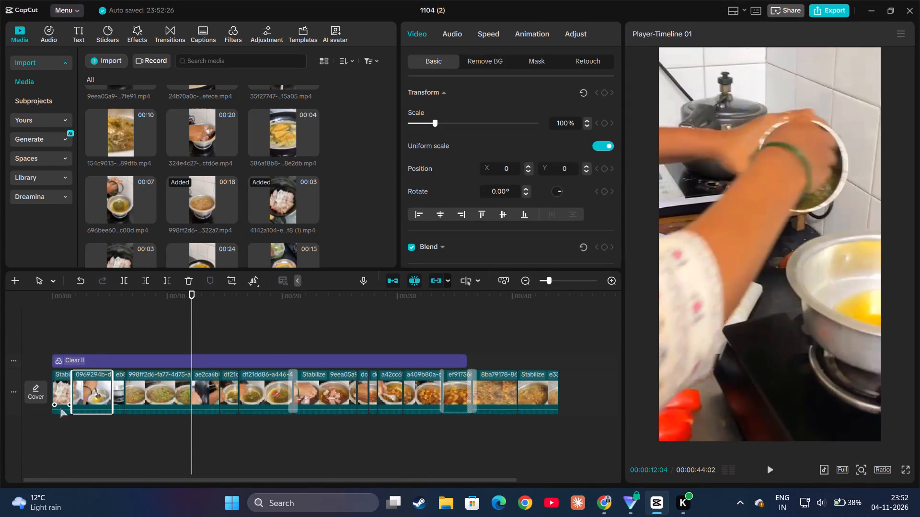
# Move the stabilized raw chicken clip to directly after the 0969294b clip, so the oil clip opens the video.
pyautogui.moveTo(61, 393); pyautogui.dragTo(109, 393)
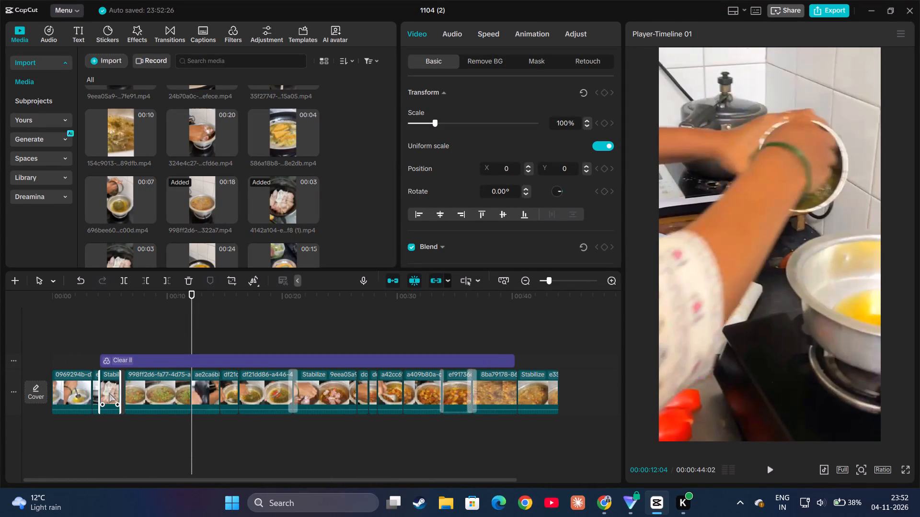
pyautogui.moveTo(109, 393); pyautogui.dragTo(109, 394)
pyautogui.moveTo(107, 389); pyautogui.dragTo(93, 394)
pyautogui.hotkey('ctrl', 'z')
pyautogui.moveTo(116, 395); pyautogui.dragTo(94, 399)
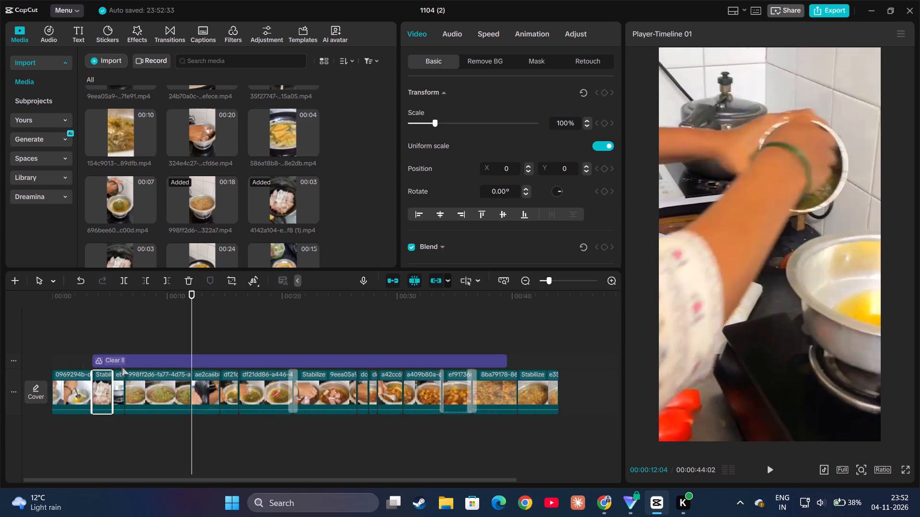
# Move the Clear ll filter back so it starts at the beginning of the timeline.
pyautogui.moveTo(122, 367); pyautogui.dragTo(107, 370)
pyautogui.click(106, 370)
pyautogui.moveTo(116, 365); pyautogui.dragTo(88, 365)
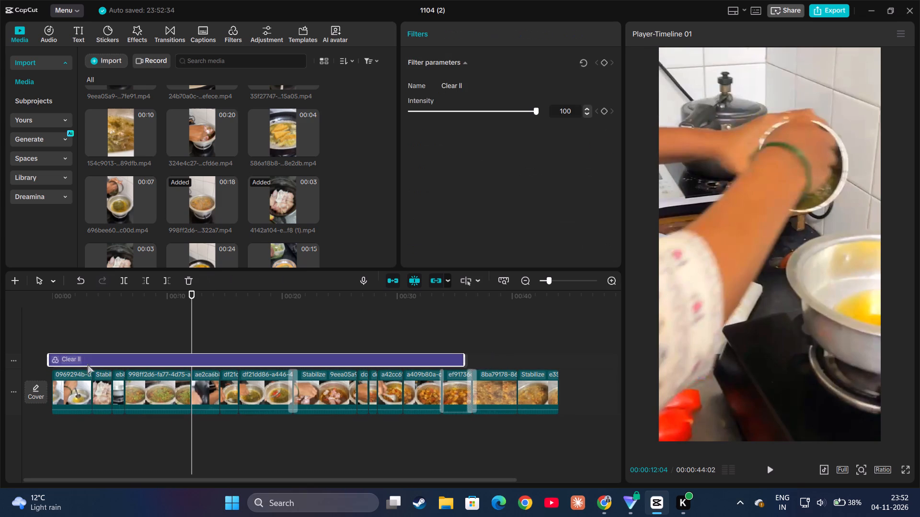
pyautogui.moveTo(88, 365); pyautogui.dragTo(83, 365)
# Play the reordered opening from the start and select the 0969294b clip.
pyautogui.click(53, 347)
pyautogui.press('space')
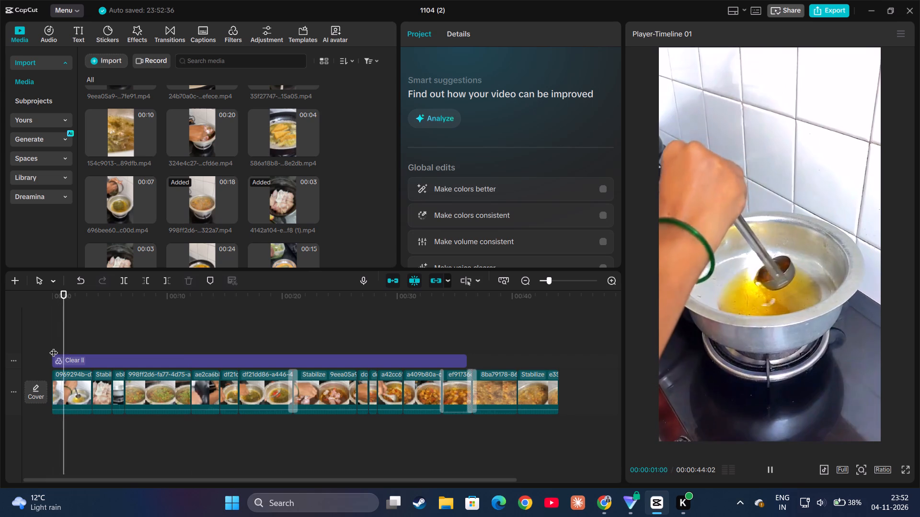
pyautogui.press('space')
pyautogui.click(88, 399)
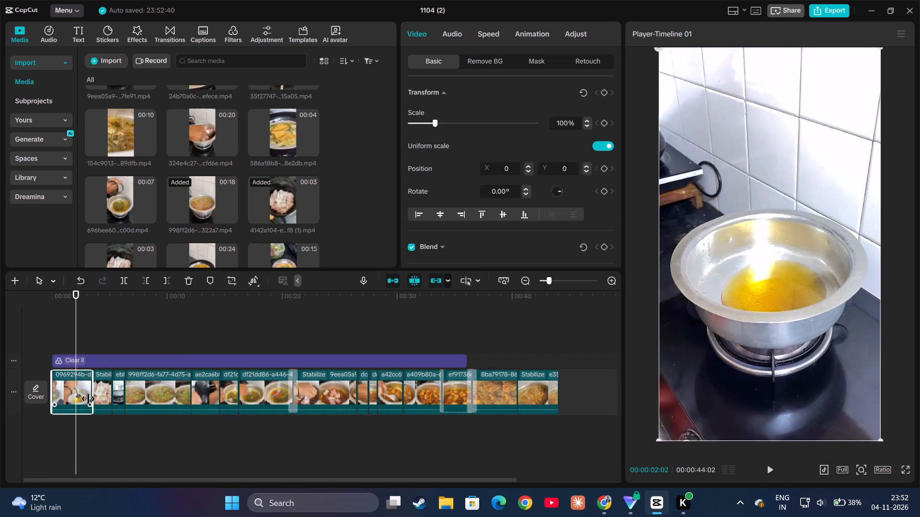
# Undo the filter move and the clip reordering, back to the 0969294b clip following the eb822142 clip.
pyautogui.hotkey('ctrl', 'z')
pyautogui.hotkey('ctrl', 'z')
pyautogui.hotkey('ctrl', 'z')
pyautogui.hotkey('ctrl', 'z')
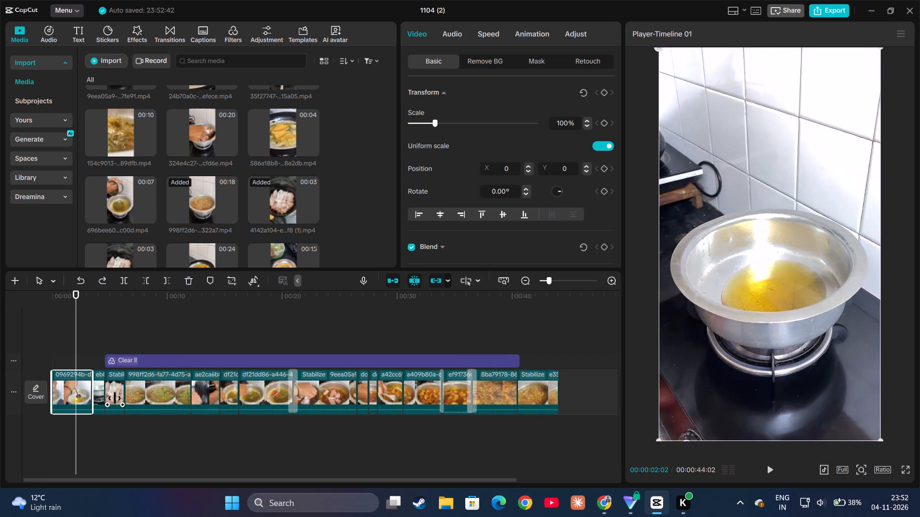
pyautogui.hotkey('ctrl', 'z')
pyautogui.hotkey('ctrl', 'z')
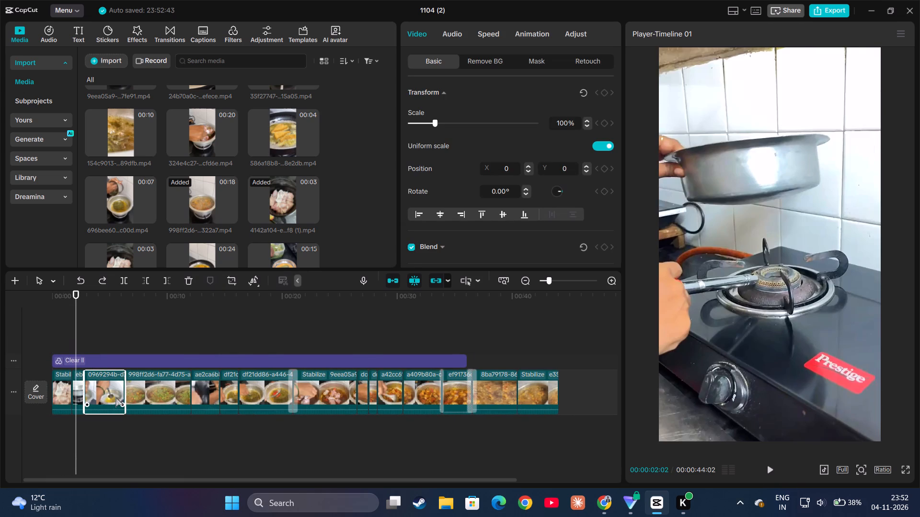
# Undo one more timeline edit and lift the 998ff2d6 clip onto its own track above the Clear ll filter.
pyautogui.hotkey('ctrl', 'z')
pyautogui.keyDown('ctrl'); pyautogui.click(136, 391); pyautogui.keyUp('ctrl')
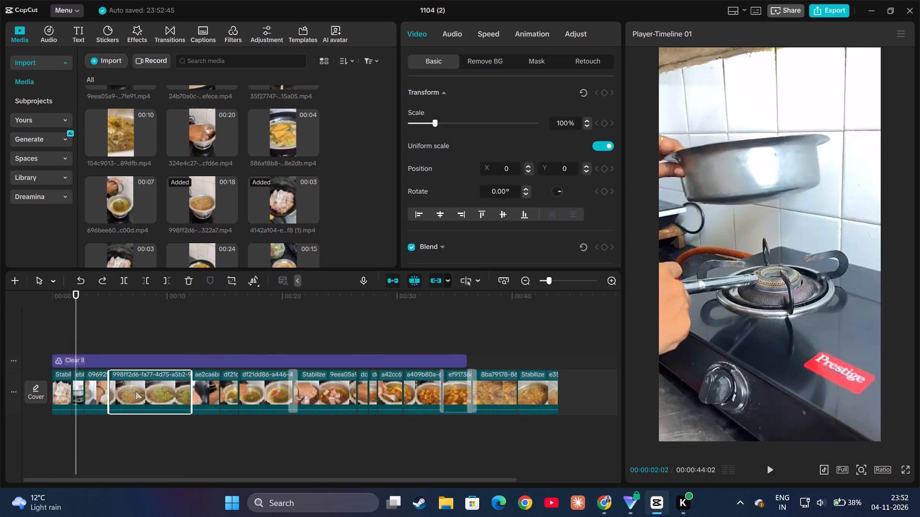
pyautogui.moveTo(148, 386); pyautogui.dragTo(75, 337)
pyautogui.moveTo(83, 344); pyautogui.dragTo(55, 403)
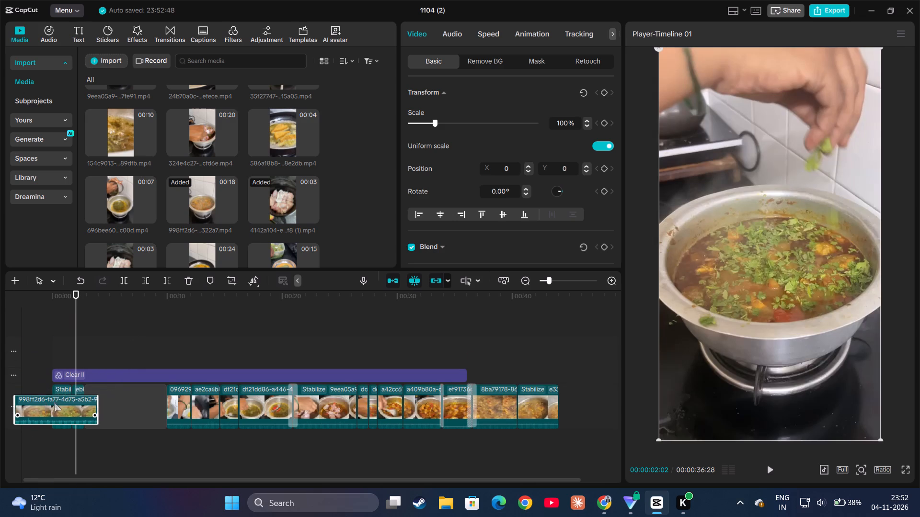
pyautogui.moveTo(55, 403); pyautogui.dragTo(119, 320)
# Play the 998ff2d6 clip and trim both its ends down to a segment of about 1.4 s.
pyautogui.press('space')
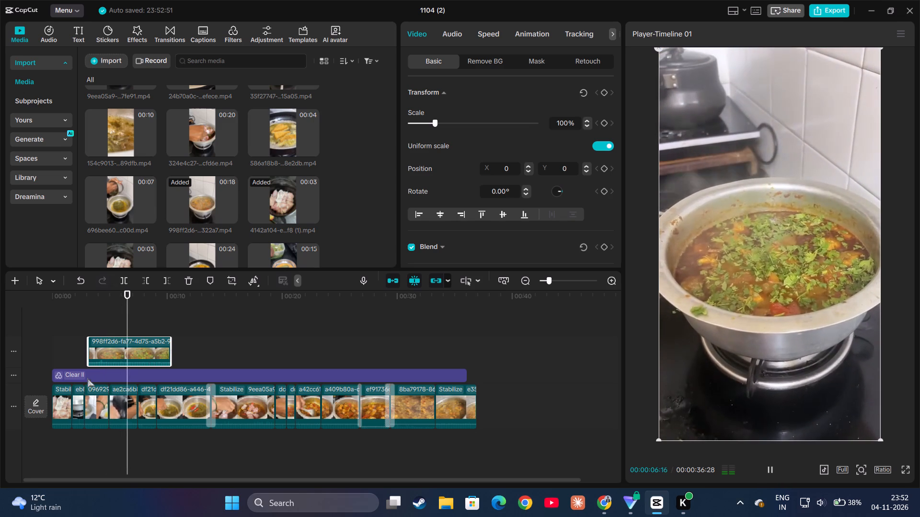
pyautogui.press('space')
pyautogui.moveTo(89, 352); pyautogui.dragTo(113, 356)
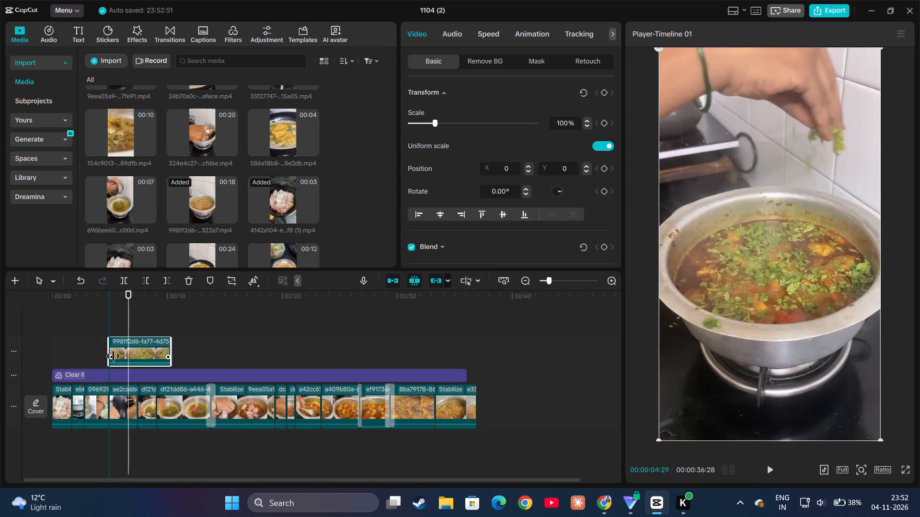
pyautogui.moveTo(113, 356); pyautogui.dragTo(122, 358)
pyautogui.press('space')
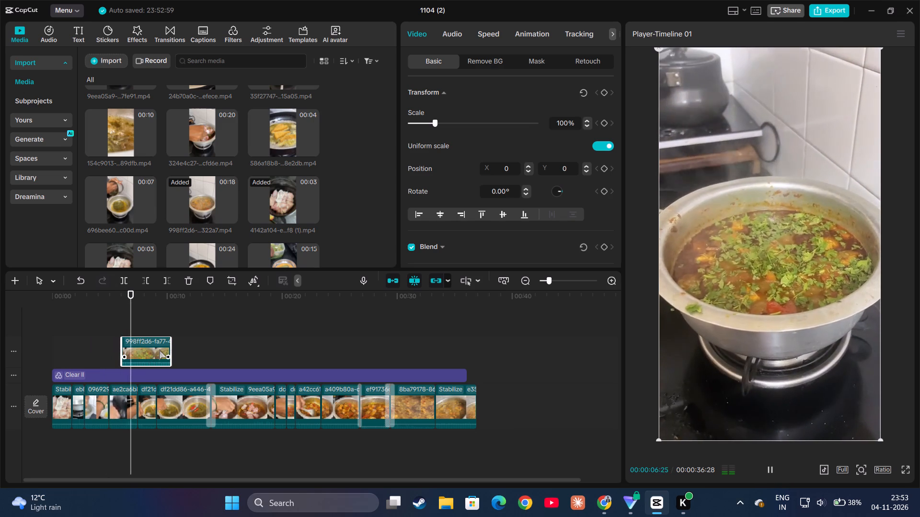
pyautogui.press('space')
pyautogui.moveTo(169, 347); pyautogui.dragTo(136, 360)
# Move the trimmed 998ff2d6 clip to the very start of the main track, ahead of the stabilized raw chicken clip.
pyautogui.click(129, 348)
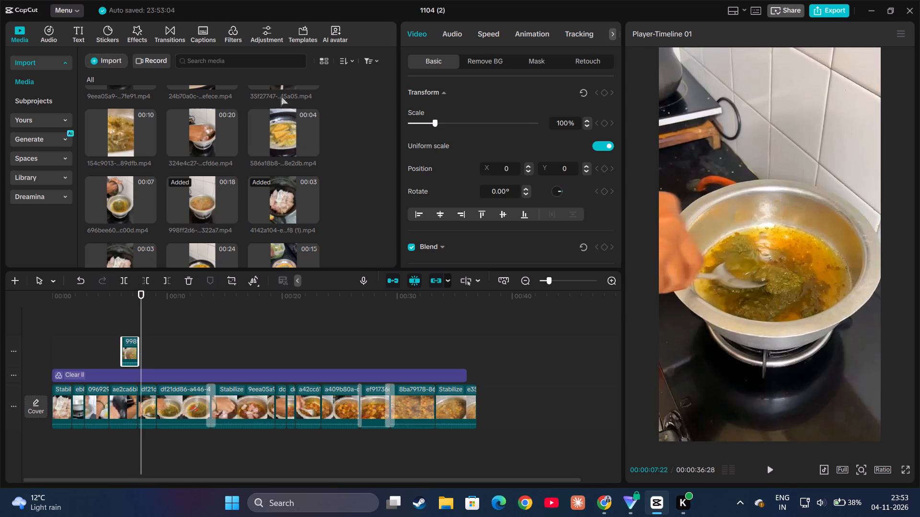
pyautogui.click(481, 38)
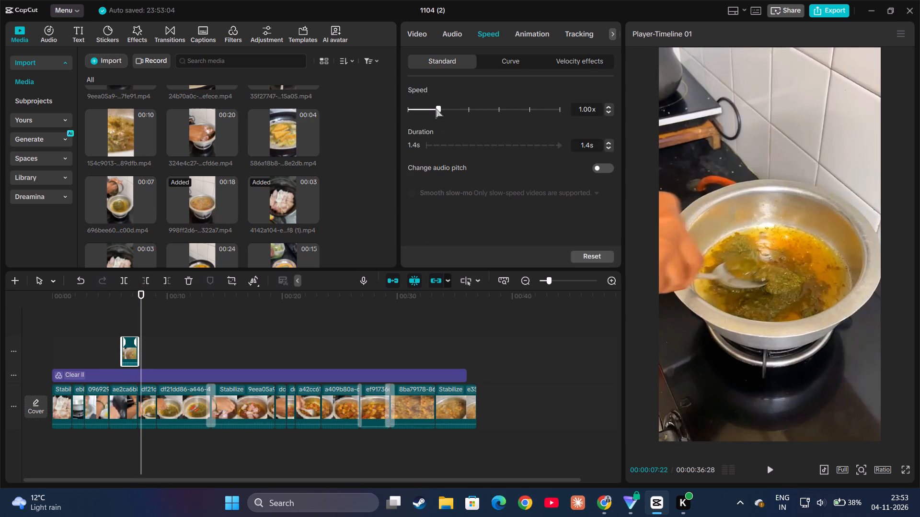
pyautogui.moveTo(129, 350); pyautogui.dragTo(102, 372)
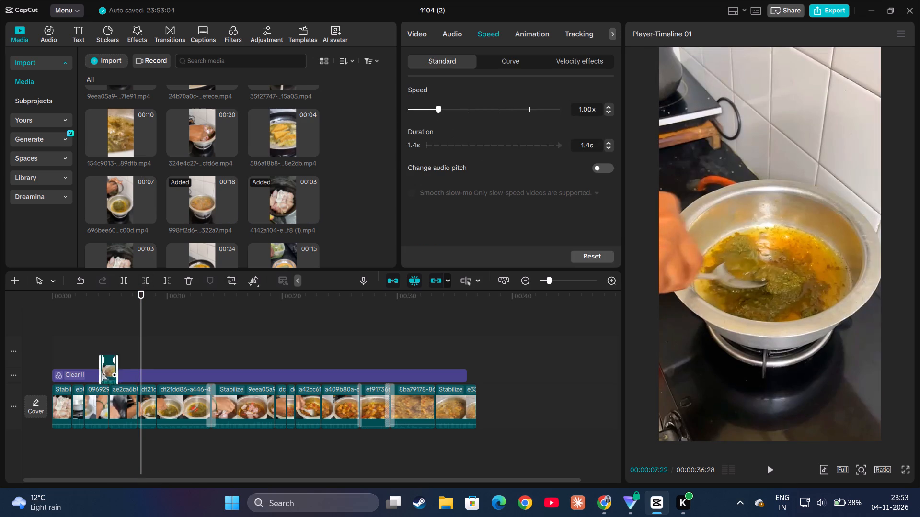
pyautogui.moveTo(102, 372); pyautogui.dragTo(56, 397)
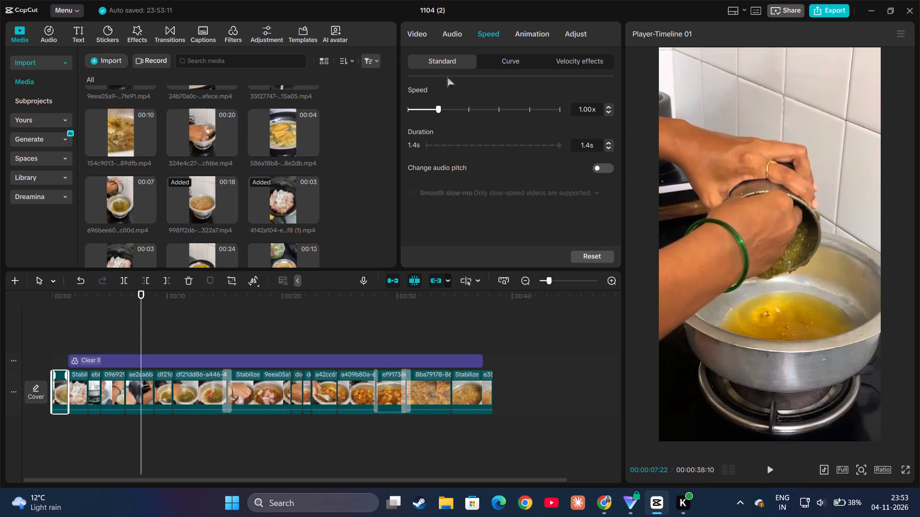
# Slow the opening 998ff2d6 clip to 0.49x and enable smooth slow-mo with Frame blending.
pyautogui.click(427, 112)
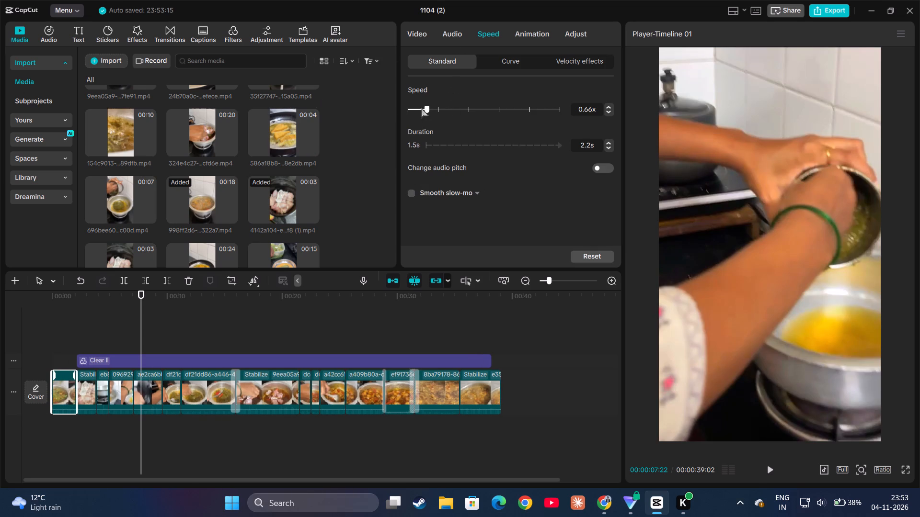
pyautogui.click(421, 109)
pyautogui.click(412, 191)
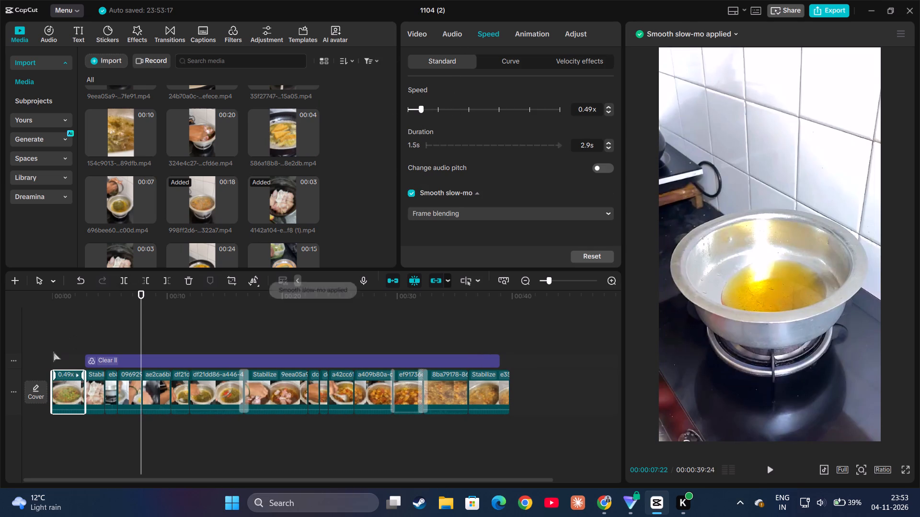
# Move the Clear ll filter back to the start of the timeline and set its intensity to 47.
pyautogui.click(54, 352)
pyautogui.click(129, 357)
pyautogui.moveTo(84, 360); pyautogui.dragTo(31, 369)
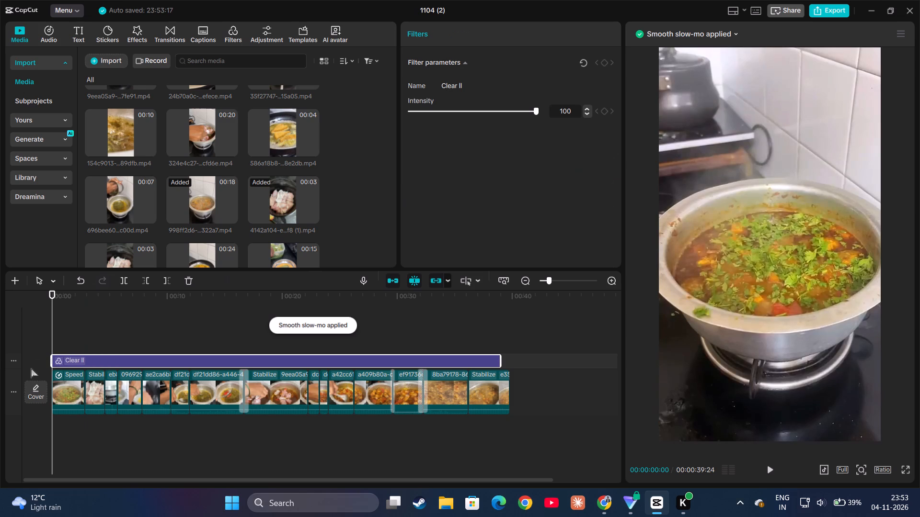
pyautogui.click(475, 107)
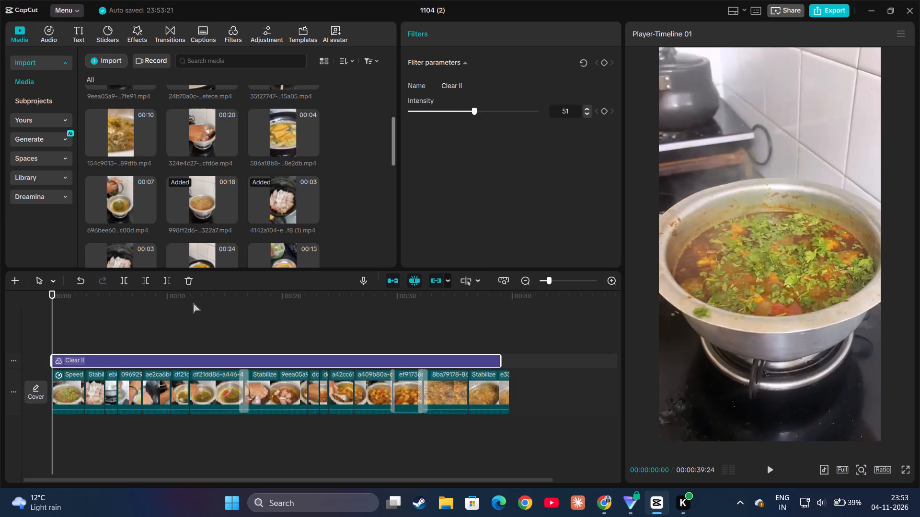
pyautogui.click(470, 111)
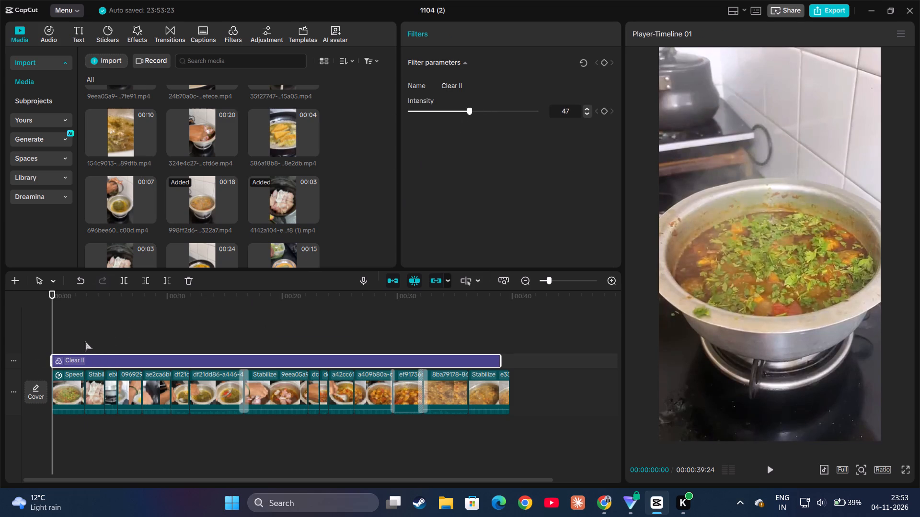
# Play through the edit, shorten the end of the second df21dd86 clip, and replay the cut into the following stabilized clip.
pyautogui.press('space')
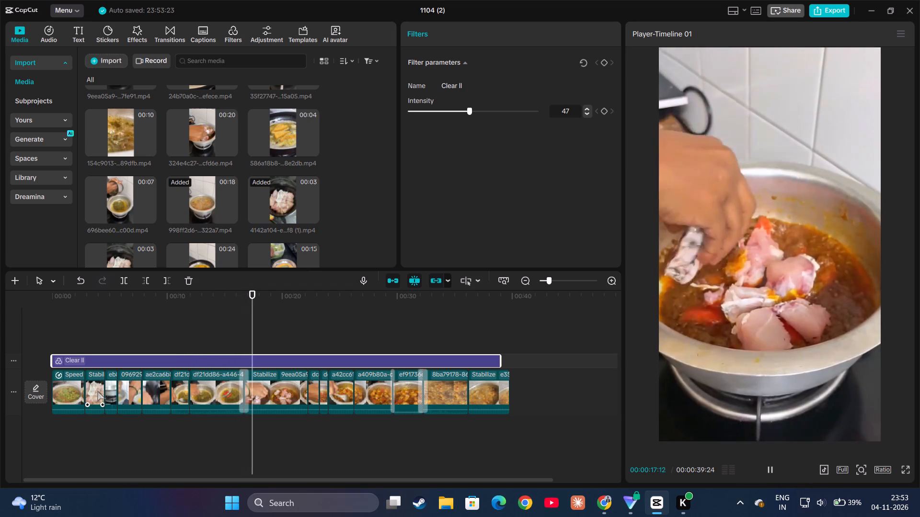
pyautogui.press('space')
pyautogui.click(220, 395)
pyautogui.moveTo(242, 391); pyautogui.dragTo(236, 392)
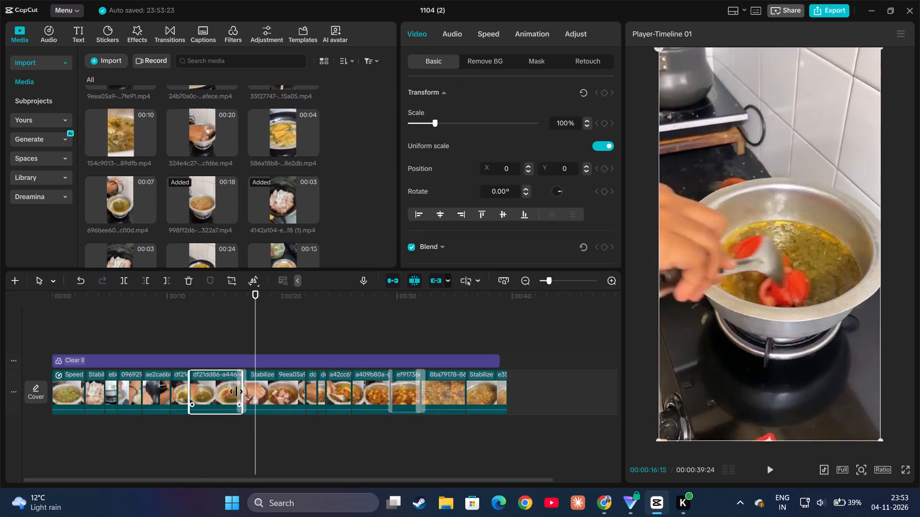
pyautogui.moveTo(236, 392); pyautogui.dragTo(213, 399)
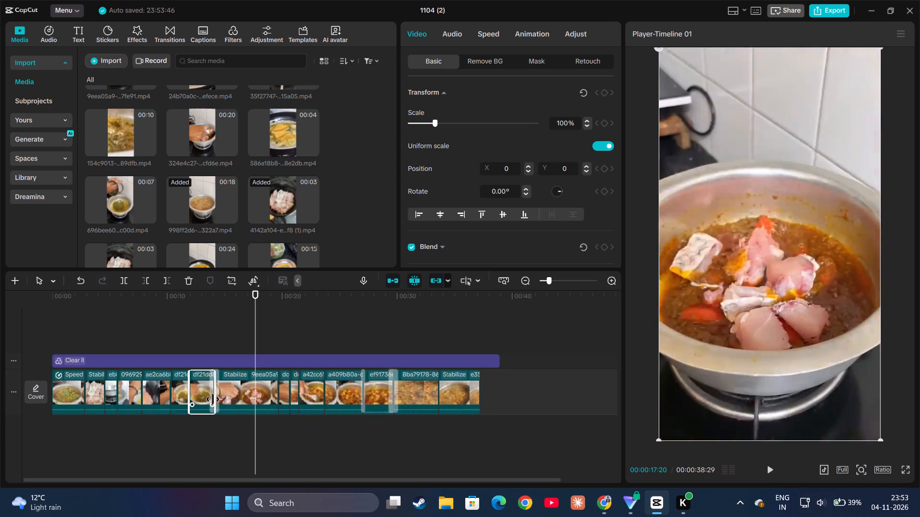
pyautogui.click(184, 347)
pyautogui.press('space')
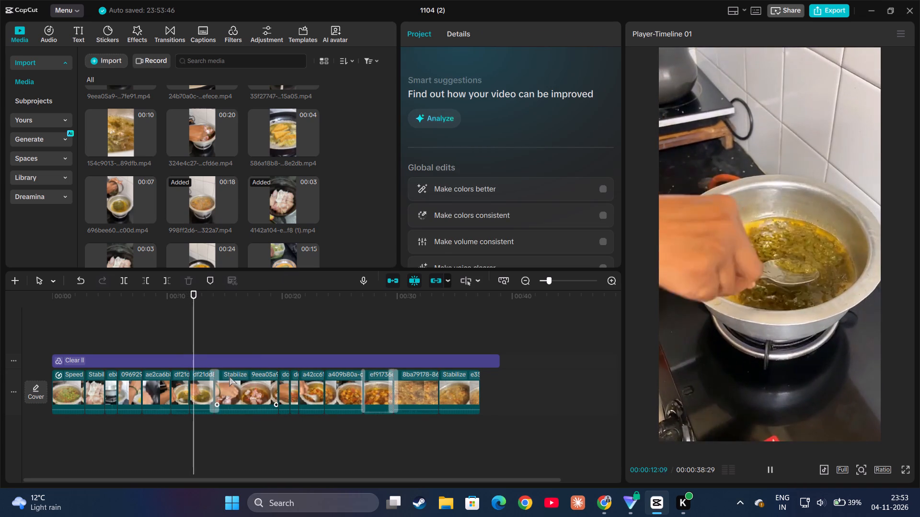
pyautogui.press('space')
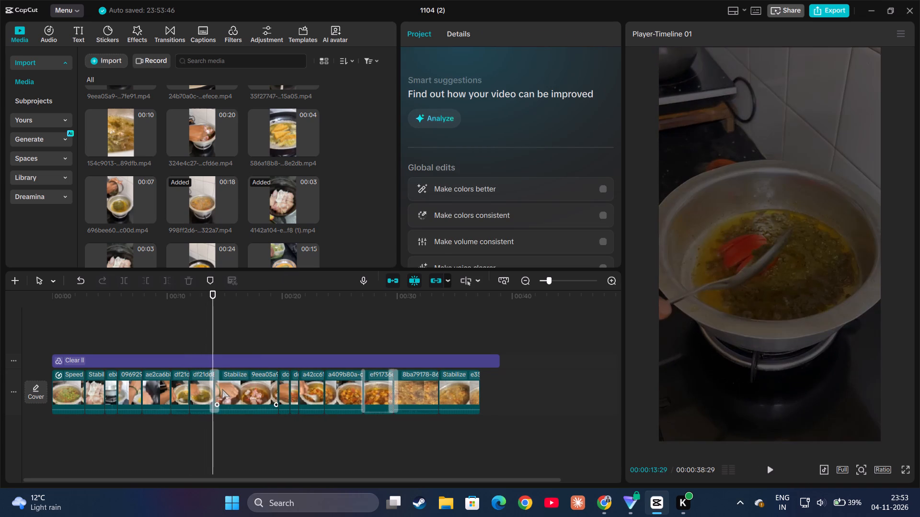
pyautogui.press('space')
pyautogui.press('space')
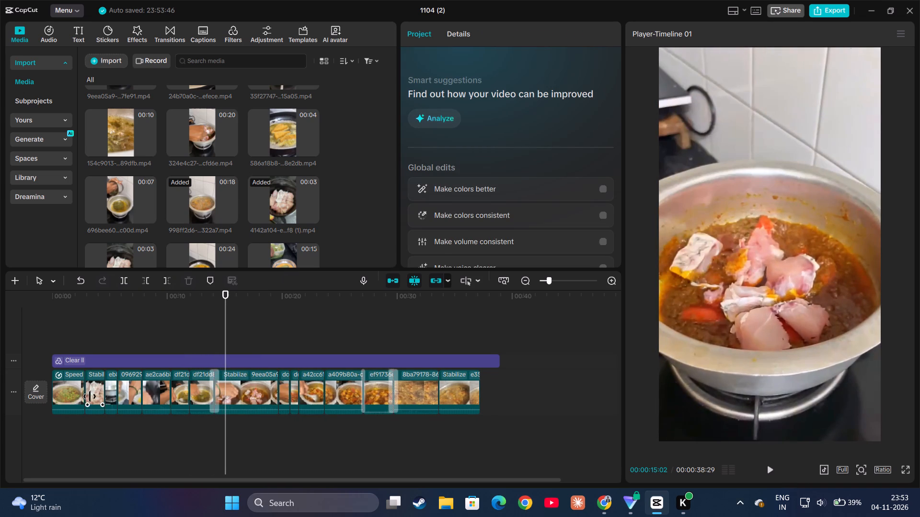
# Move the stabilized raw chicken clip from near the opening to directly after the second df21dd86 clip, and play the new order.
pyautogui.moveTo(93, 393); pyautogui.dragTo(100, 393)
pyautogui.moveTo(102, 391); pyautogui.dragTo(112, 391)
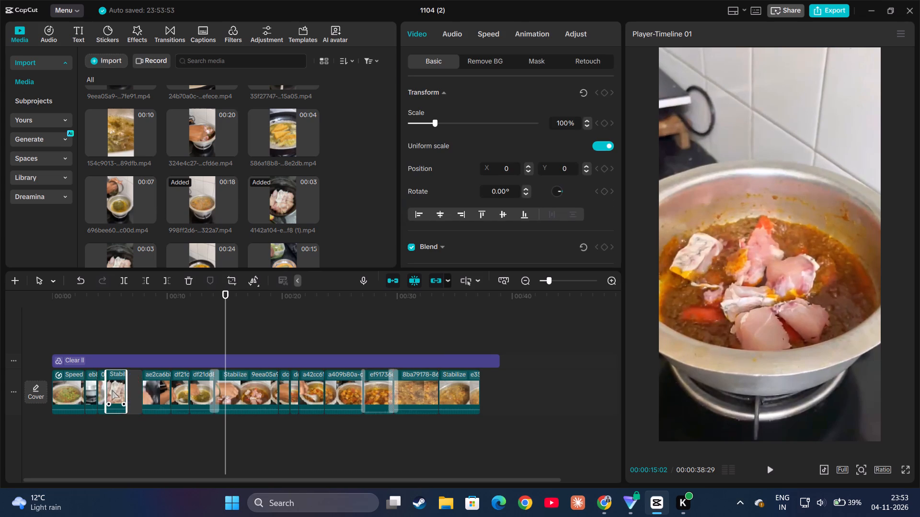
pyautogui.moveTo(112, 391); pyautogui.dragTo(195, 394)
pyautogui.click(193, 337)
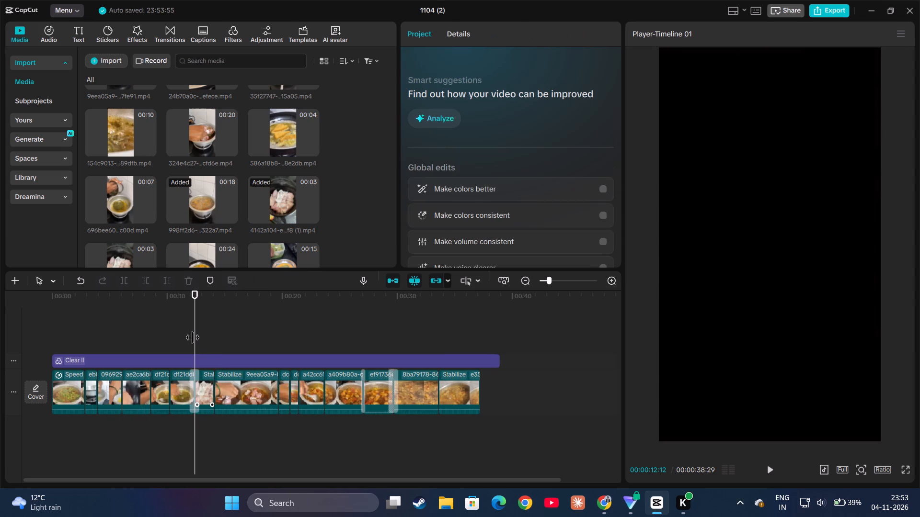
pyautogui.press('space')
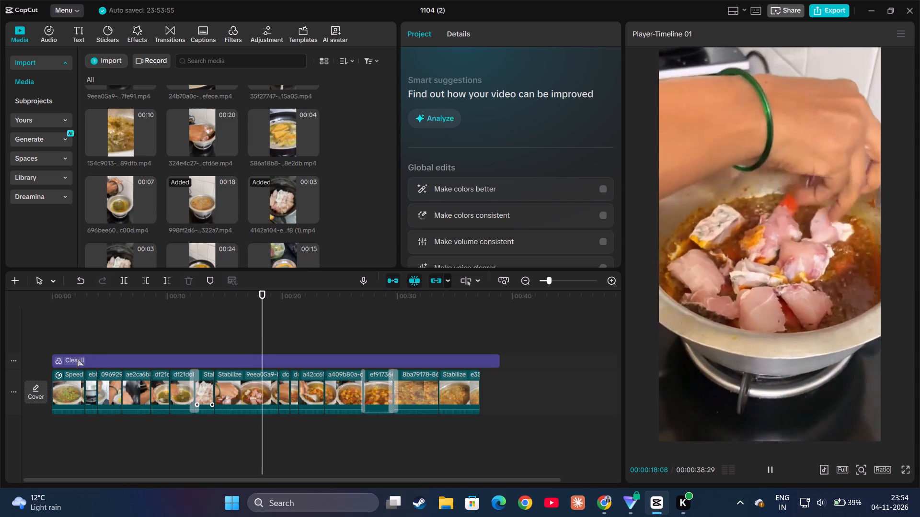
pyautogui.click(58, 331)
pyautogui.press('space')
pyautogui.press('space')
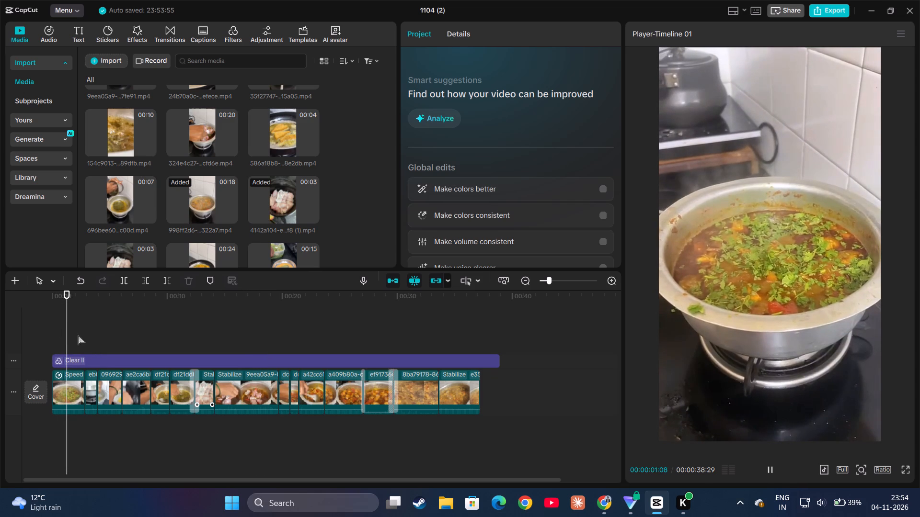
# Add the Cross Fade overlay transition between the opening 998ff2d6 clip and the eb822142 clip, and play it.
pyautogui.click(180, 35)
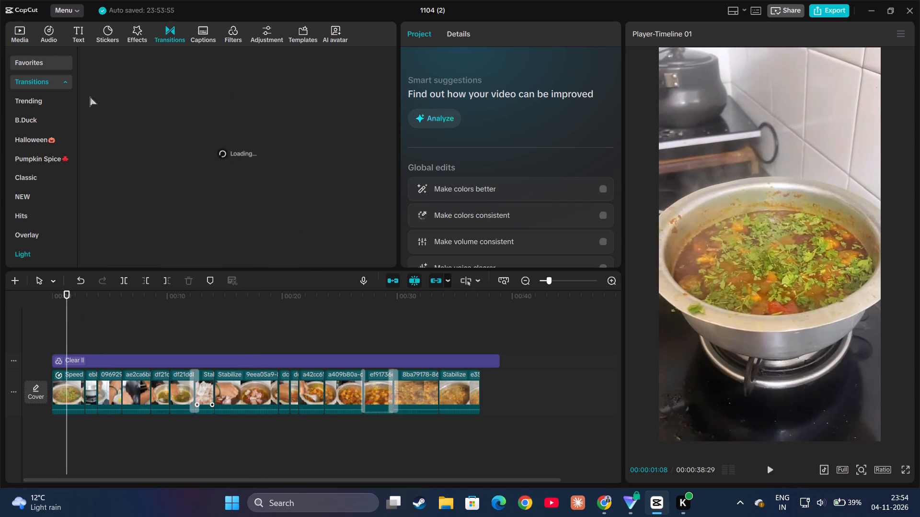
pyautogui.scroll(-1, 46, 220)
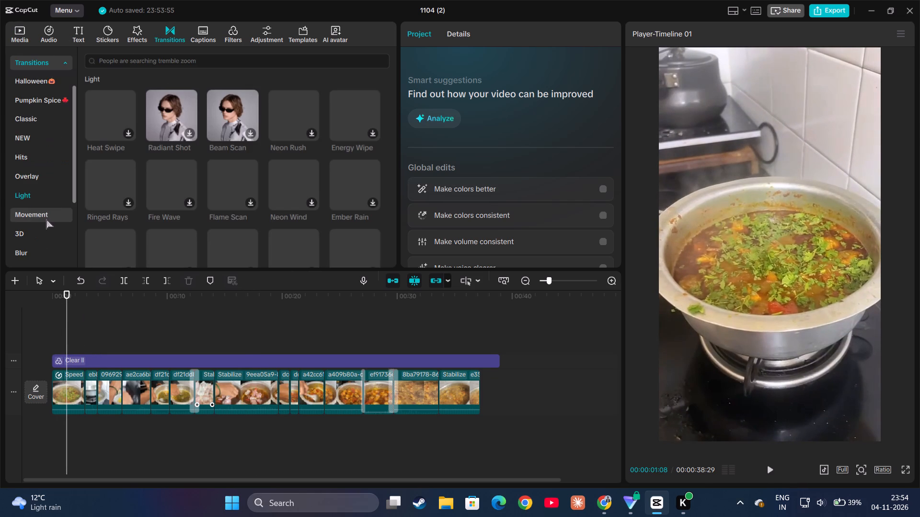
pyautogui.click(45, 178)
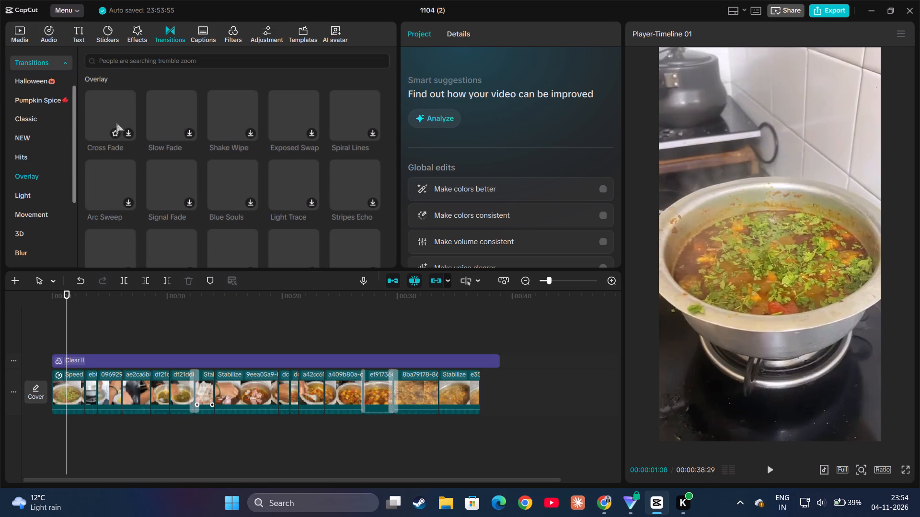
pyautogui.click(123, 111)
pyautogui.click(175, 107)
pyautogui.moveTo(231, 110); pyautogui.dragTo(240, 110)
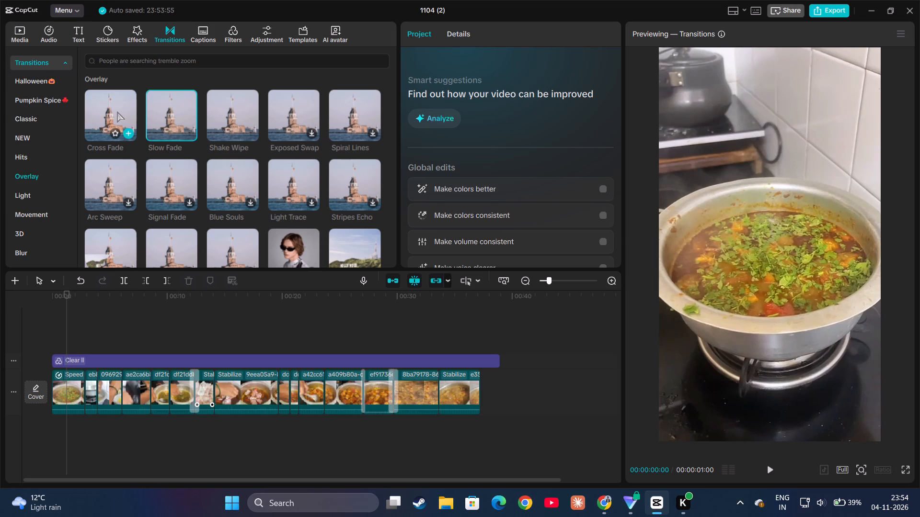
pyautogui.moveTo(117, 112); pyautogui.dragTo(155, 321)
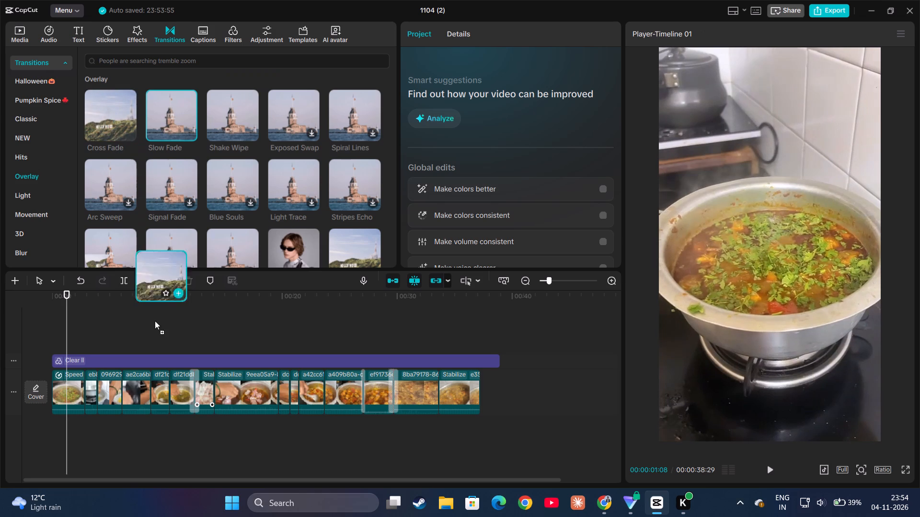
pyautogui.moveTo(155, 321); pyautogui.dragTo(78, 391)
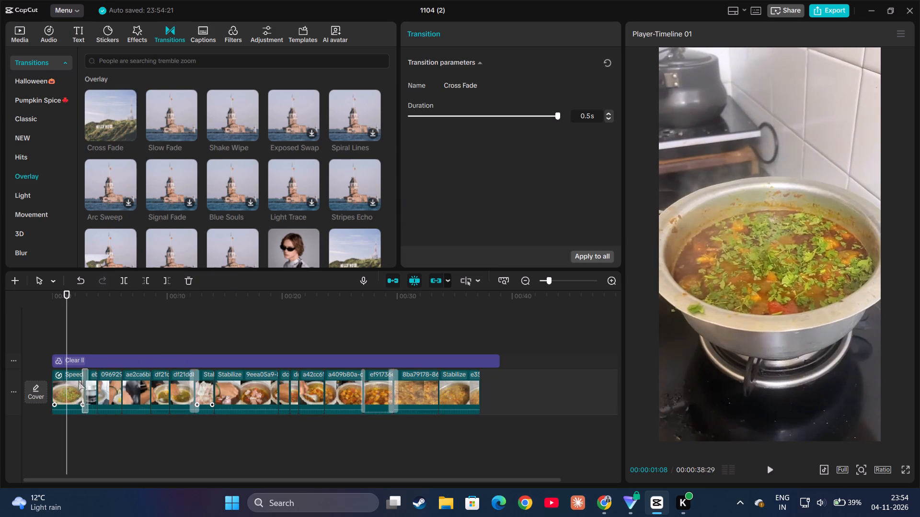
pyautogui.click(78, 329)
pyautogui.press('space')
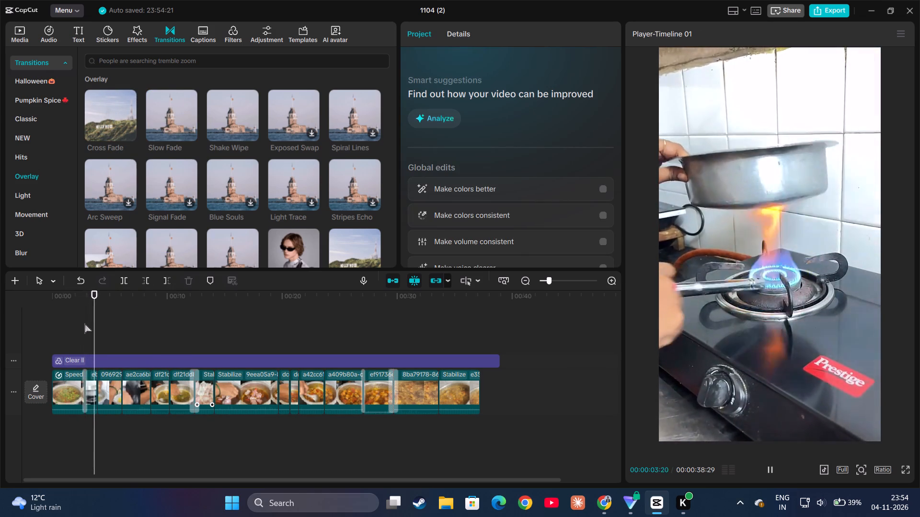
# Apply the Heat Swipe light transition at the cut between the opening 998ff2d6 clip and the eb822142 clip.
pyautogui.keyDown('ctrl'); pyautogui.scroll(11, 85, 324); pyautogui.keyUp('ctrl')
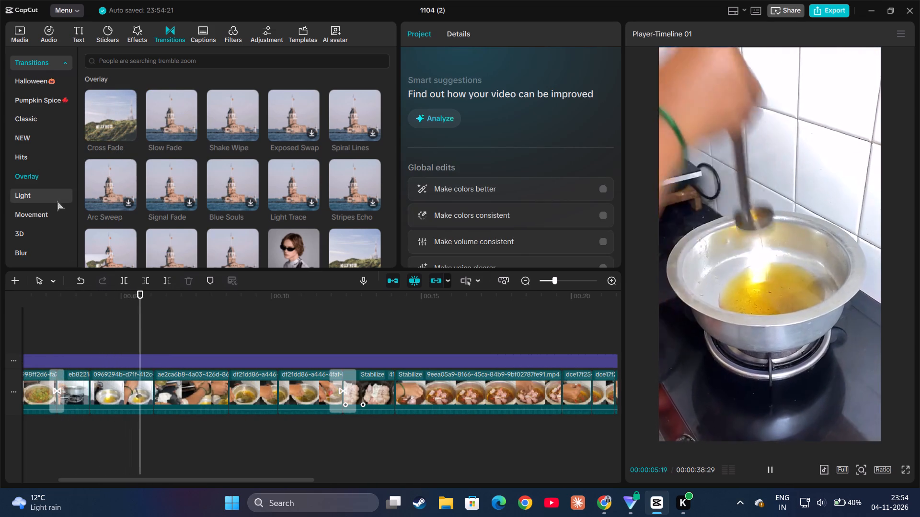
pyautogui.click(57, 202)
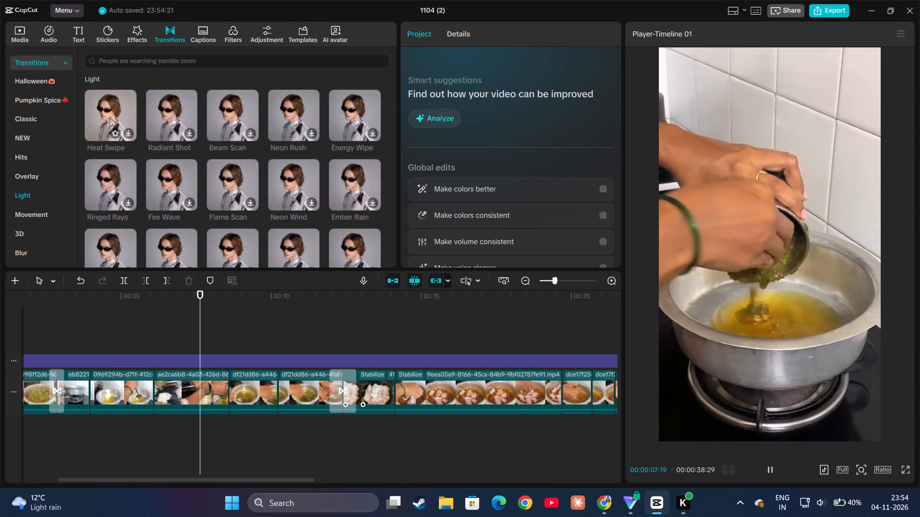
pyautogui.click(121, 113)
pyautogui.moveTo(121, 112); pyautogui.dragTo(51, 384)
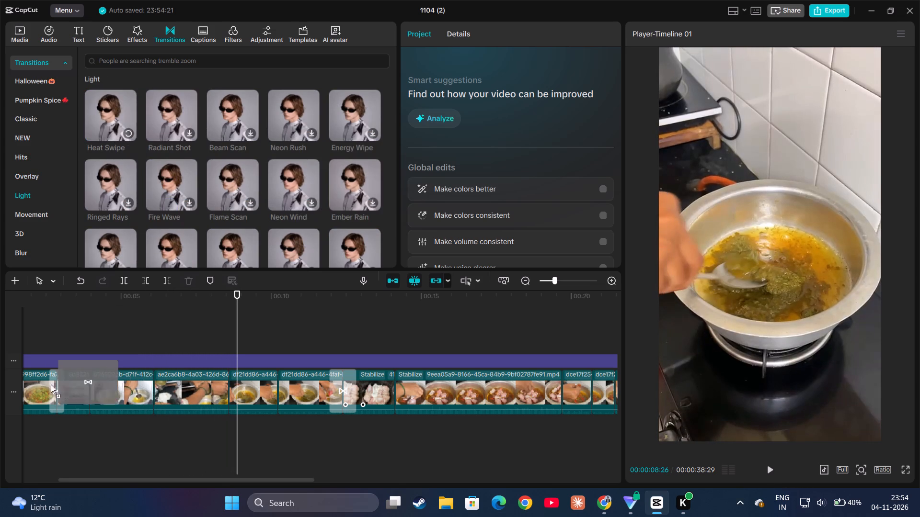
pyautogui.moveTo(51, 384); pyautogui.dragTo(24, 394)
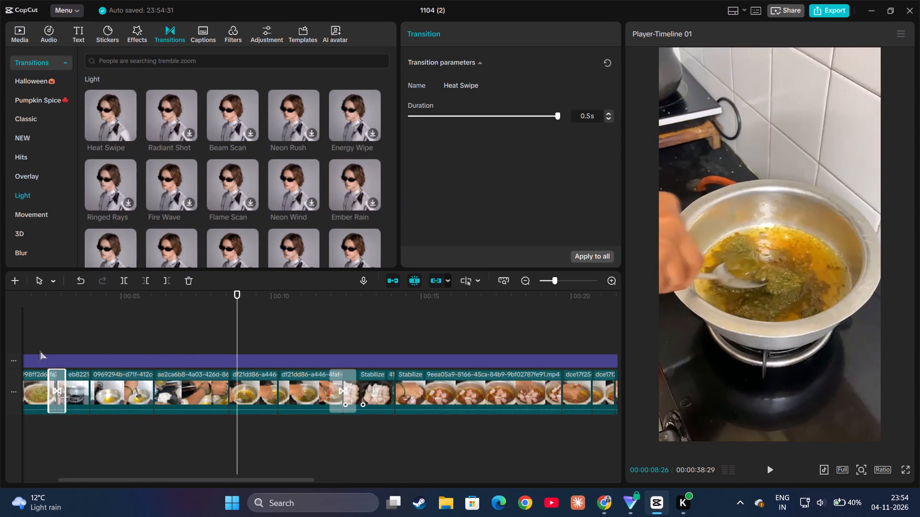
# Play the edit, and trim the end of the Clear ll filter to match the end of the last clip.
pyautogui.click(40, 351)
pyautogui.press('space')
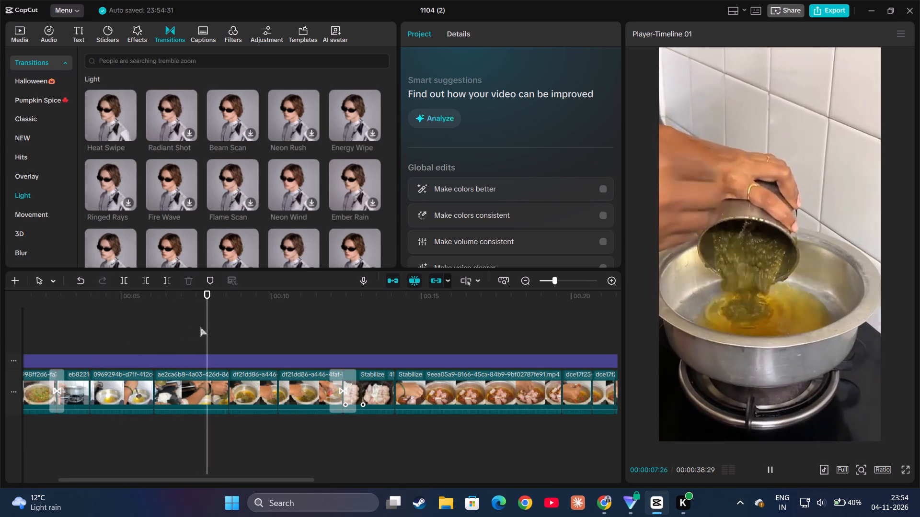
pyautogui.keyDown('ctrl'); pyautogui.scroll(-9, 220, 328); pyautogui.keyUp('ctrl')
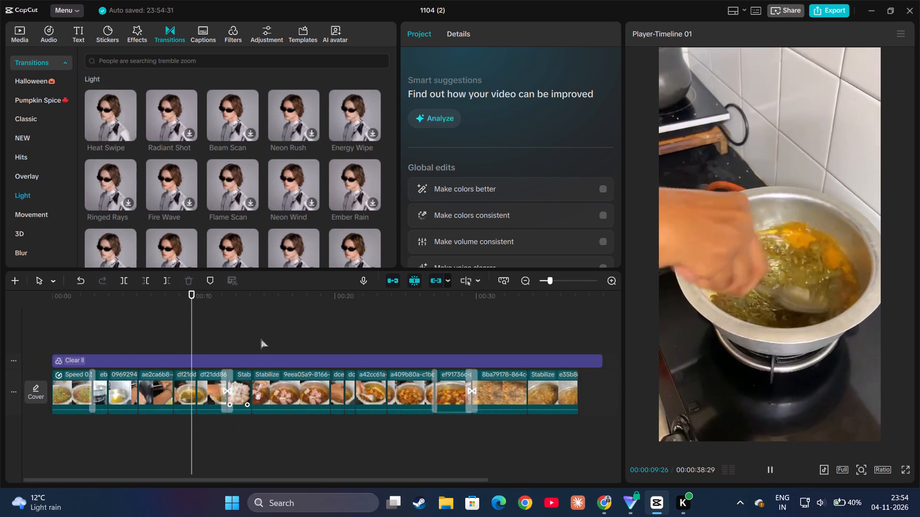
pyautogui.click(602, 361)
pyautogui.moveTo(602, 361); pyautogui.dragTo(578, 369)
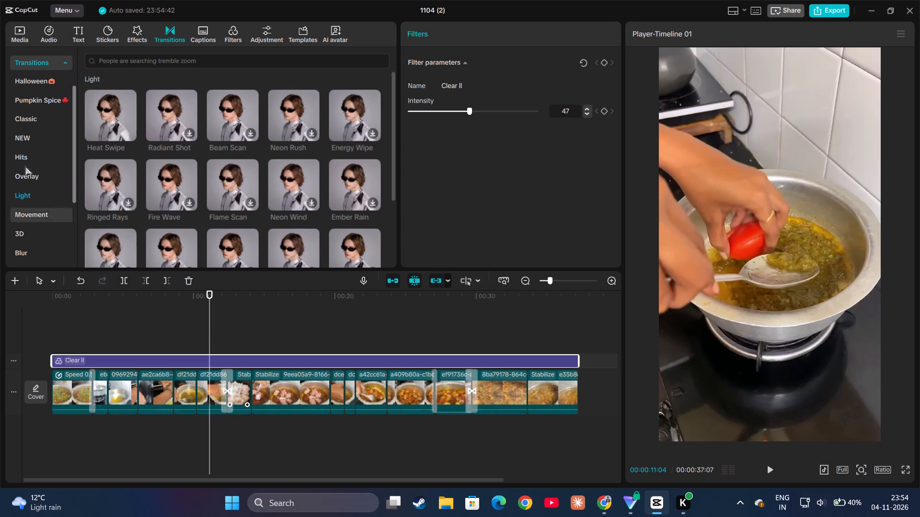
# Add a default text layer above the filter, starting near the video's beginning, and extend it to the end of the last clip.
pyautogui.click(76, 31)
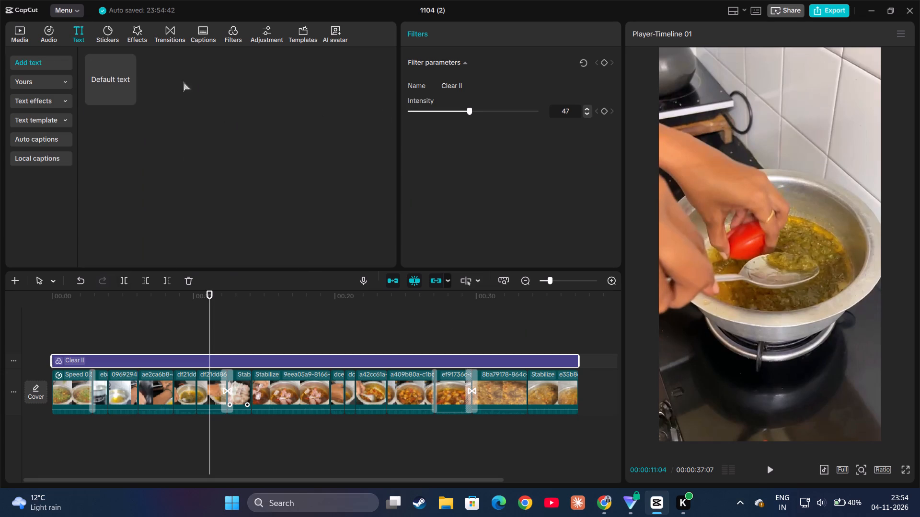
pyautogui.click(114, 83)
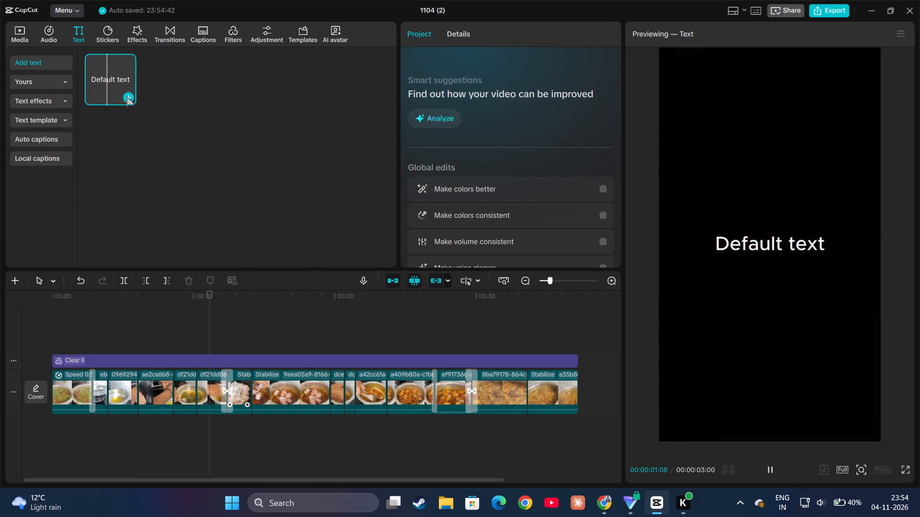
pyautogui.click(127, 97)
pyautogui.moveTo(208, 349); pyautogui.dragTo(56, 351)
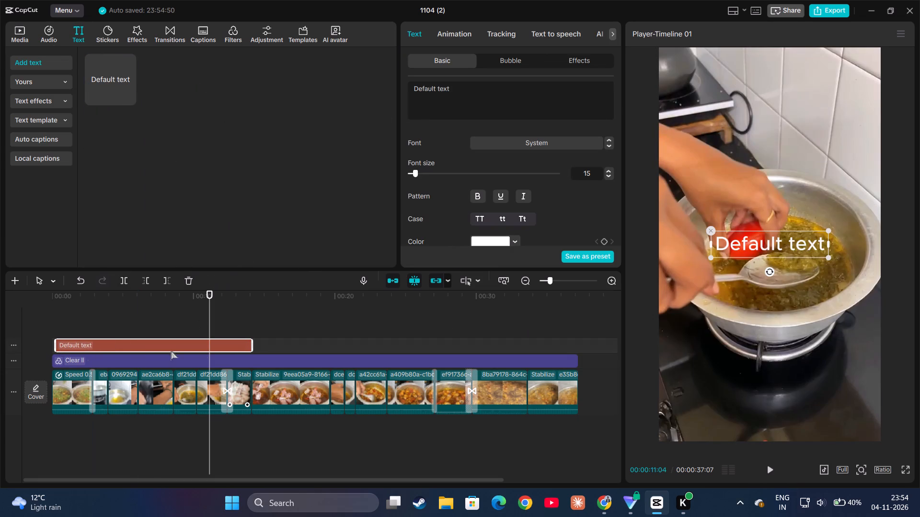
pyautogui.click(247, 345)
pyautogui.moveTo(254, 346); pyautogui.dragTo(575, 361)
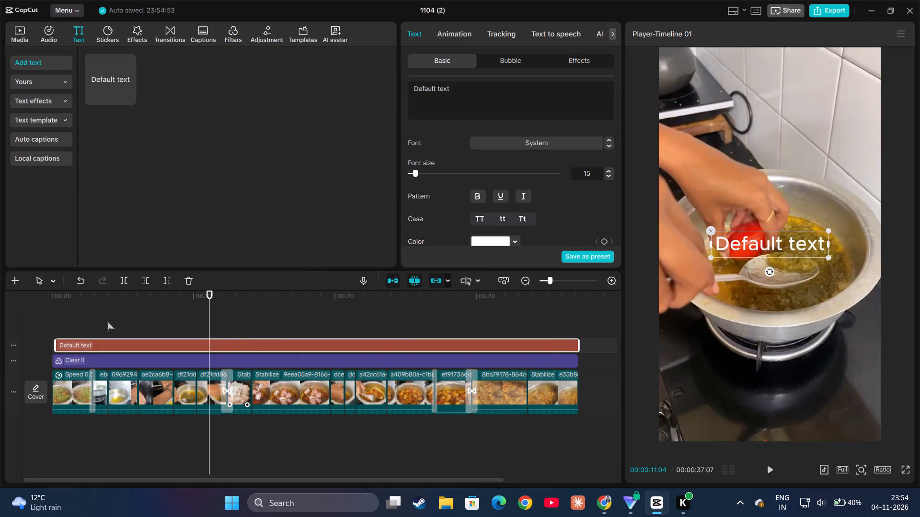
# Clear the placeholder wording from the new text layer.
pyautogui.moveTo(469, 87); pyautogui.dragTo(254, 98)
pyautogui.press('BackSpace')
pyautogui.press('BackSpace')
pyautogui.press('BackSpace')
pyautogui.press('BackSpace')
pyautogui.press('BackSpace')
pyautogui.press('BackSpace')
pyautogui.press('BackSpace')
pyautogui.press('BackSpace')
pyautogui.press('BackSpace')
pyautogui.press('BackSpace')
pyautogui.press('BackSpace')
pyautogui.press('BackSpace')
pyautogui.press('BackSpace')
pyautogui.press('BackSpace')
pyautogui.press('BackSpace')
pyautogui.press('BackSpace')
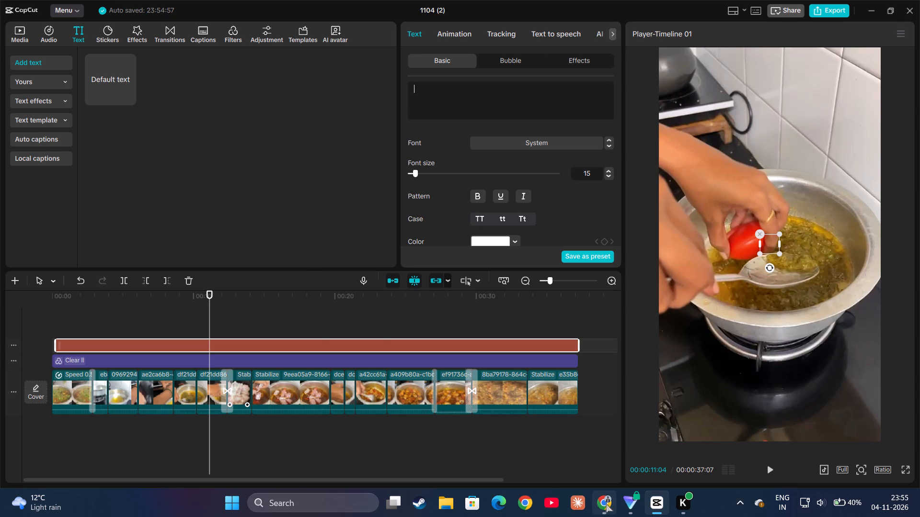
pyautogui.click(654, 406)
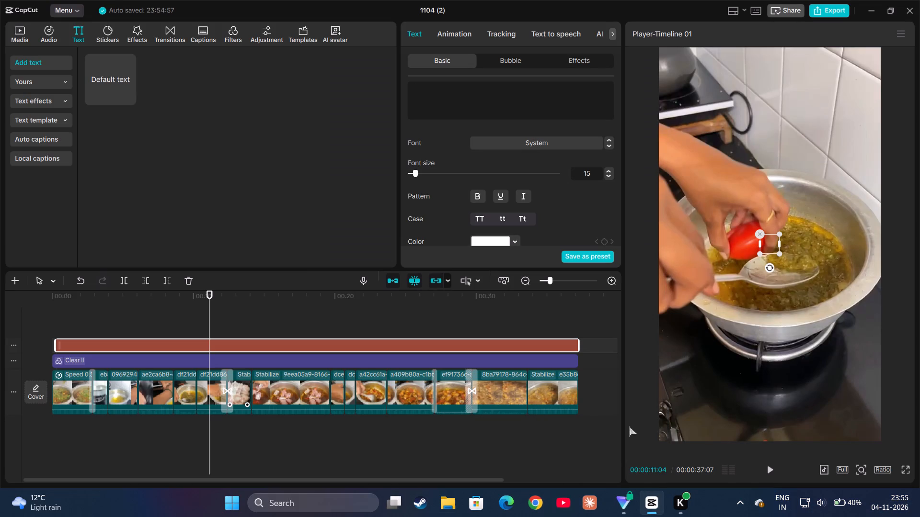
pyautogui.click(538, 506)
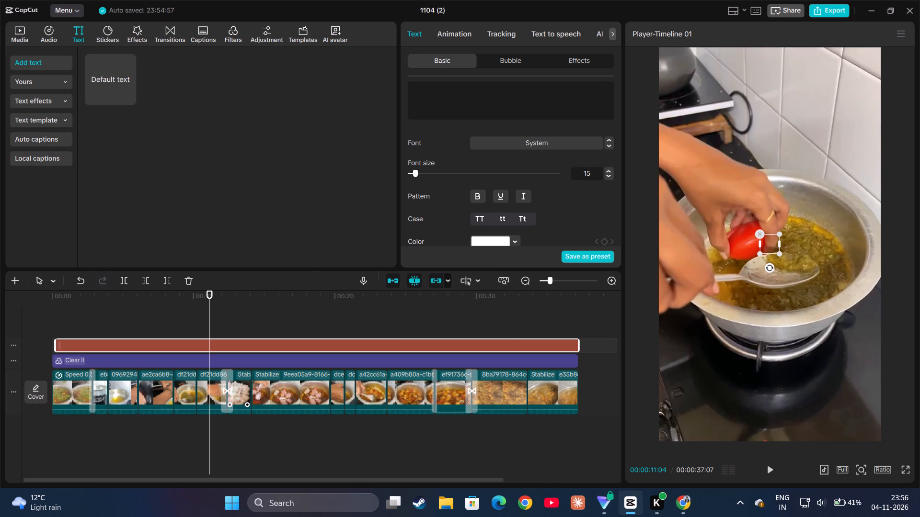
pyautogui.write('Fish')
pyautogui.press('space')
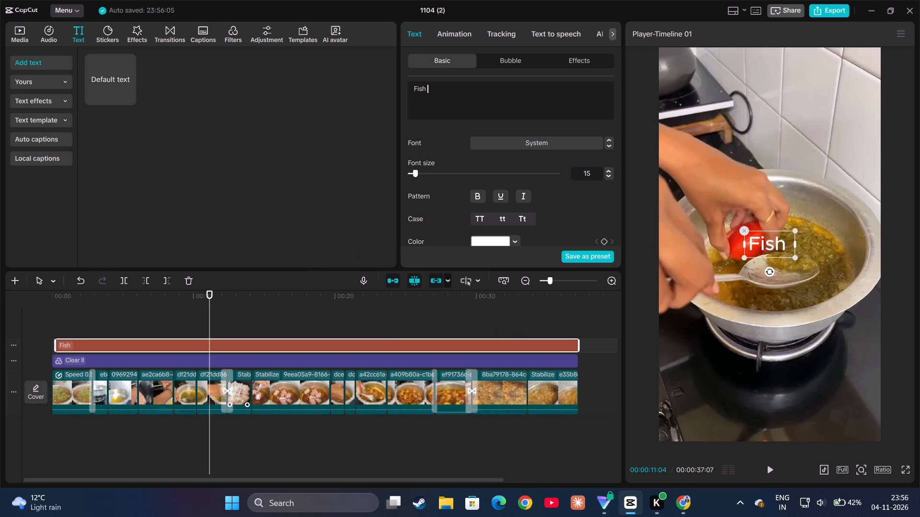
pyautogui.write('Curry')
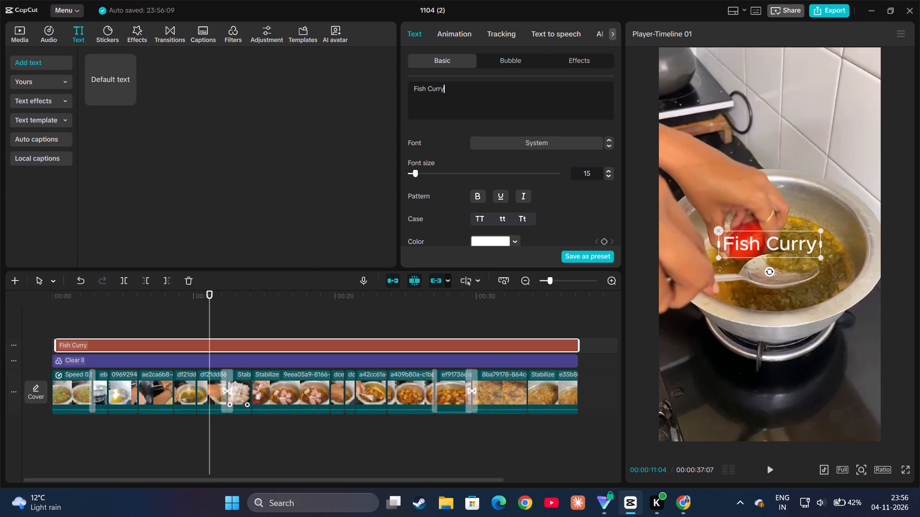
pyautogui.click(475, 191)
# Browse the available fonts and set the Fish Curry text's font to Memecaps.
pyautogui.click(548, 143)
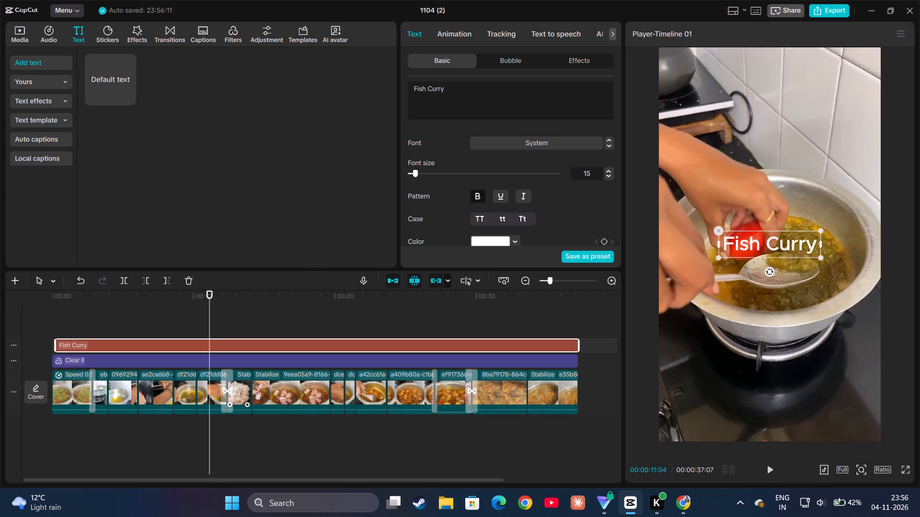
pyautogui.click(516, 190)
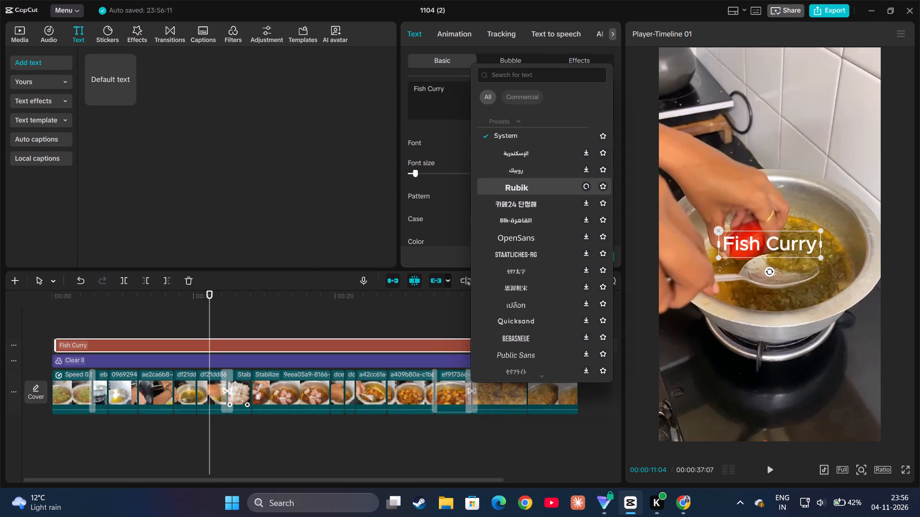
pyautogui.scroll(-9, 521, 266)
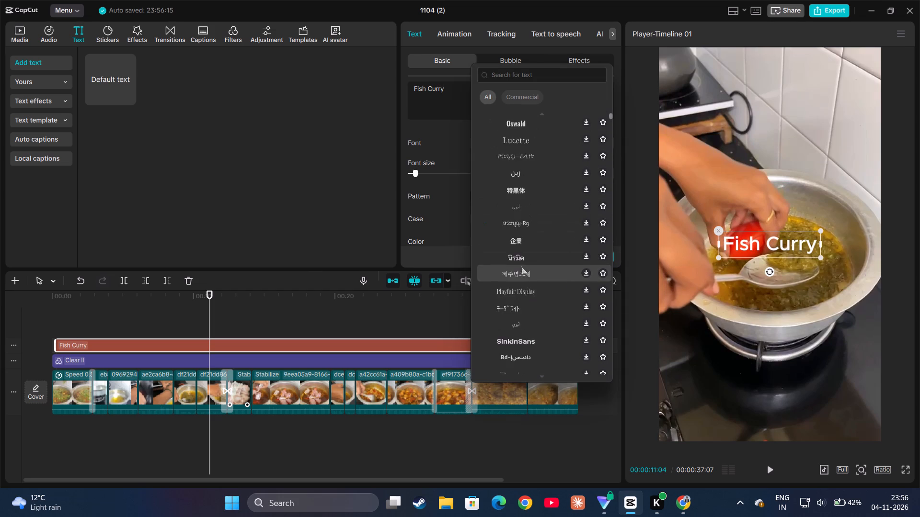
pyautogui.scroll(6, 521, 267)
pyautogui.scroll(-7, 521, 267)
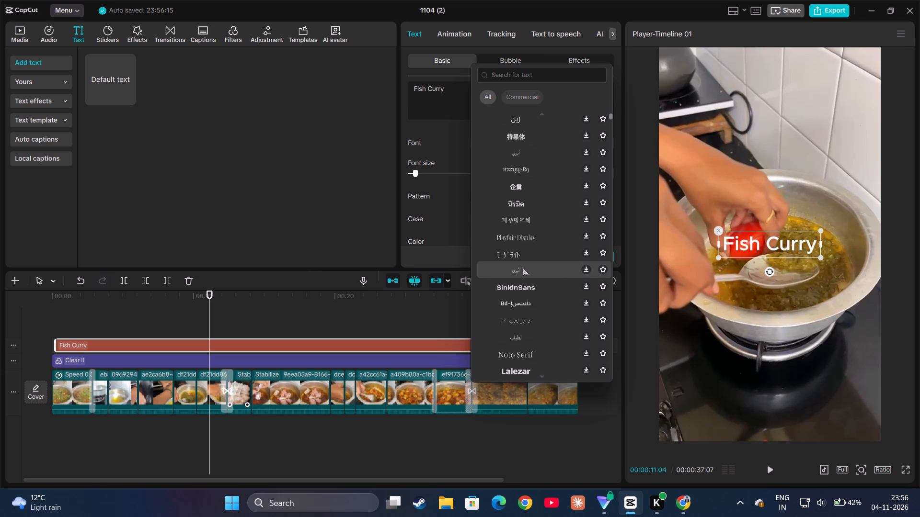
pyautogui.scroll(-5, 522, 267)
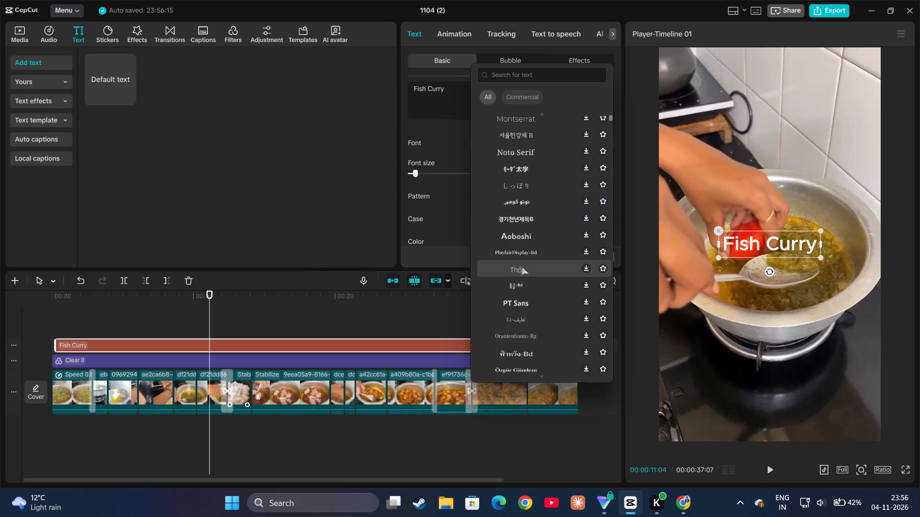
pyautogui.scroll(-5, 522, 267)
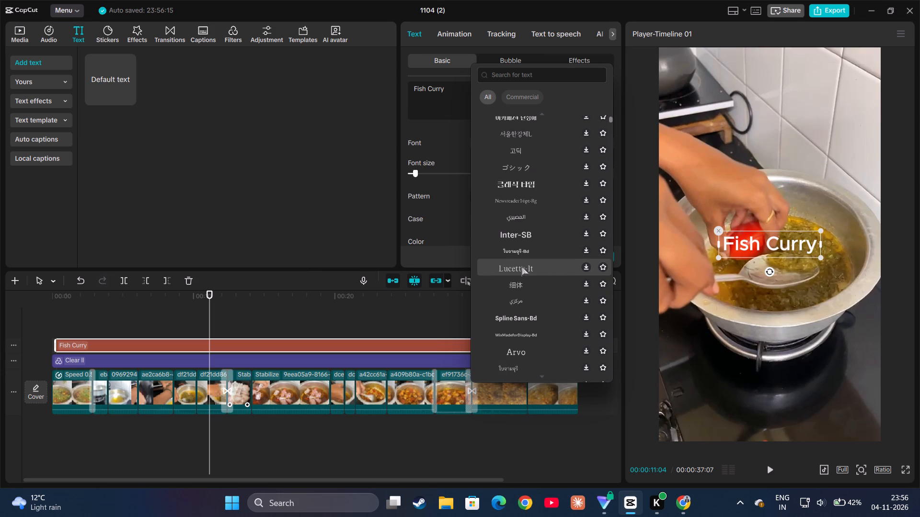
pyautogui.scroll(-19, 522, 267)
pyautogui.scroll(-14, 523, 267)
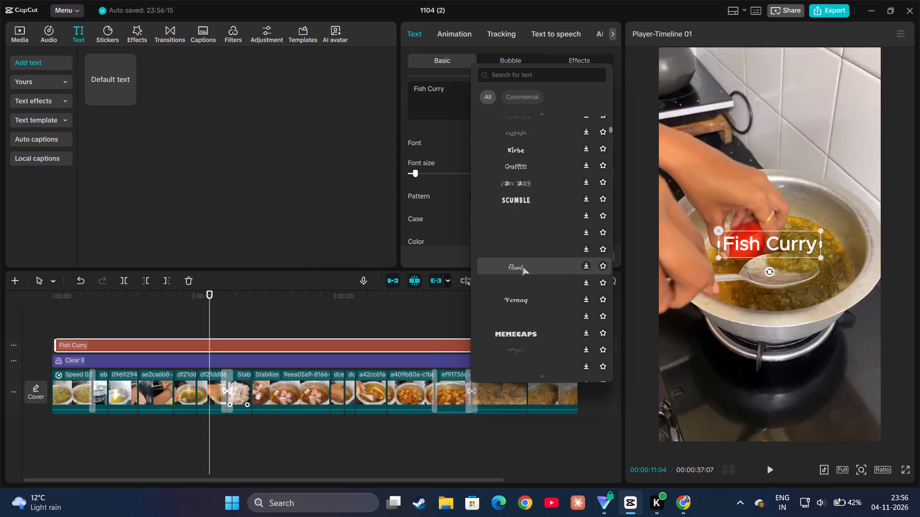
pyautogui.click(507, 332)
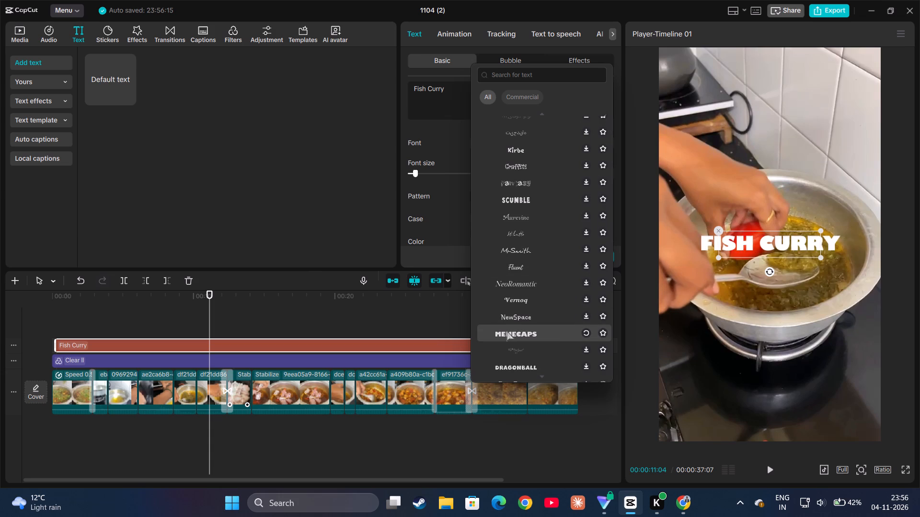
pyautogui.click(507, 353)
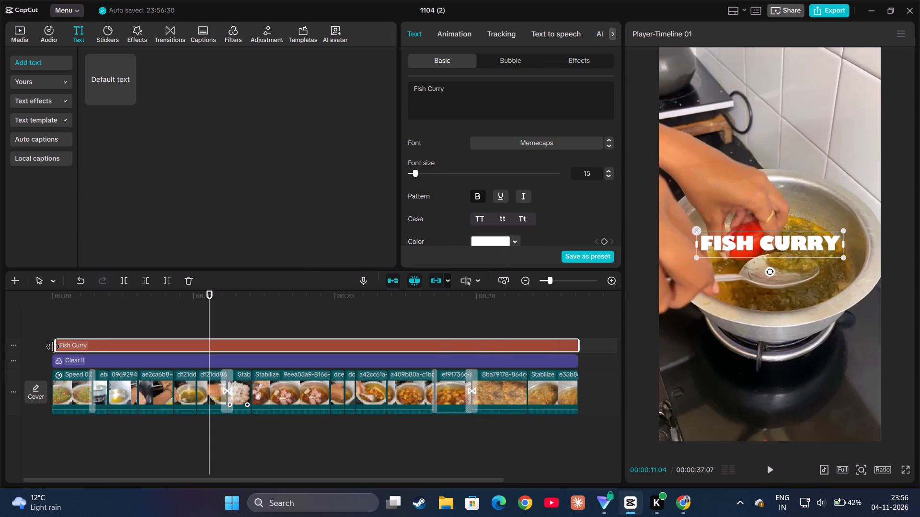
# Extend the Fish Curry text layer's start to the beginning of the timeline and play back the opening.
pyautogui.moveTo(54, 347); pyautogui.dragTo(31, 353)
pyautogui.click(97, 321)
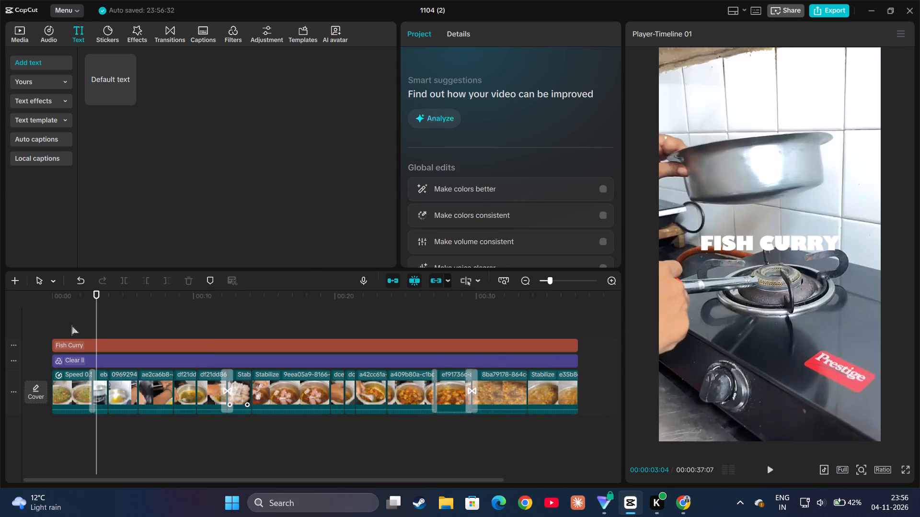
pyautogui.click(64, 326)
pyautogui.click(63, 326)
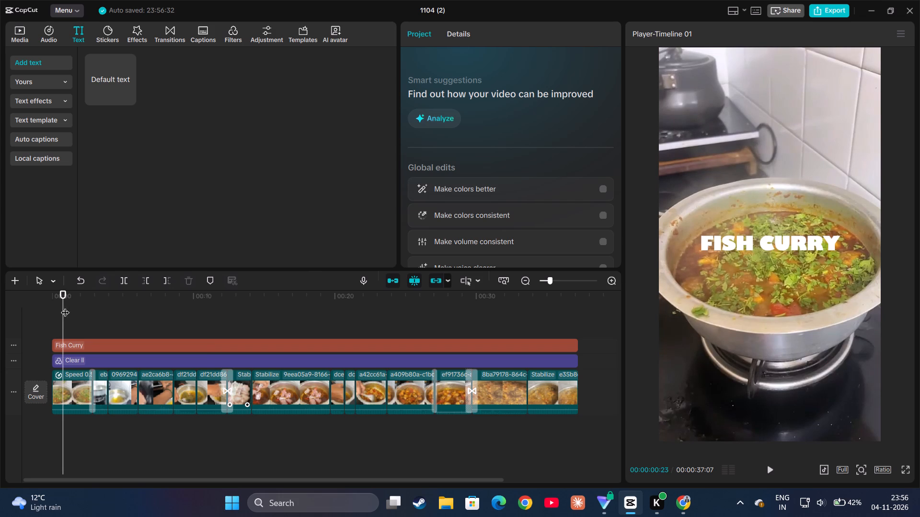
pyautogui.click(59, 310)
pyautogui.click(60, 311)
pyautogui.press('space')
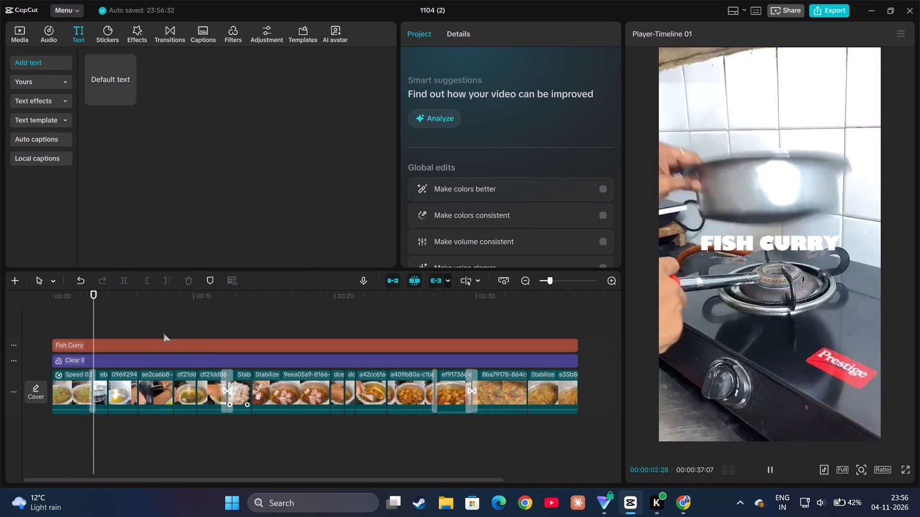
pyautogui.press('space')
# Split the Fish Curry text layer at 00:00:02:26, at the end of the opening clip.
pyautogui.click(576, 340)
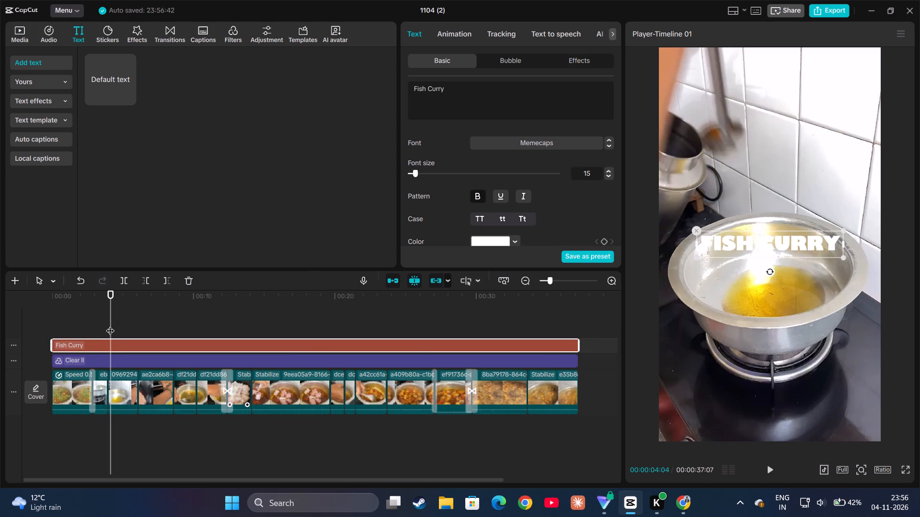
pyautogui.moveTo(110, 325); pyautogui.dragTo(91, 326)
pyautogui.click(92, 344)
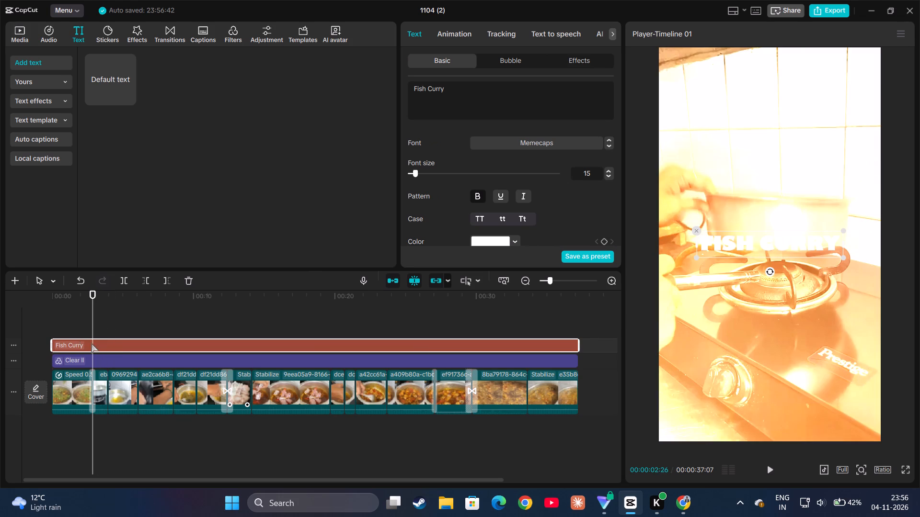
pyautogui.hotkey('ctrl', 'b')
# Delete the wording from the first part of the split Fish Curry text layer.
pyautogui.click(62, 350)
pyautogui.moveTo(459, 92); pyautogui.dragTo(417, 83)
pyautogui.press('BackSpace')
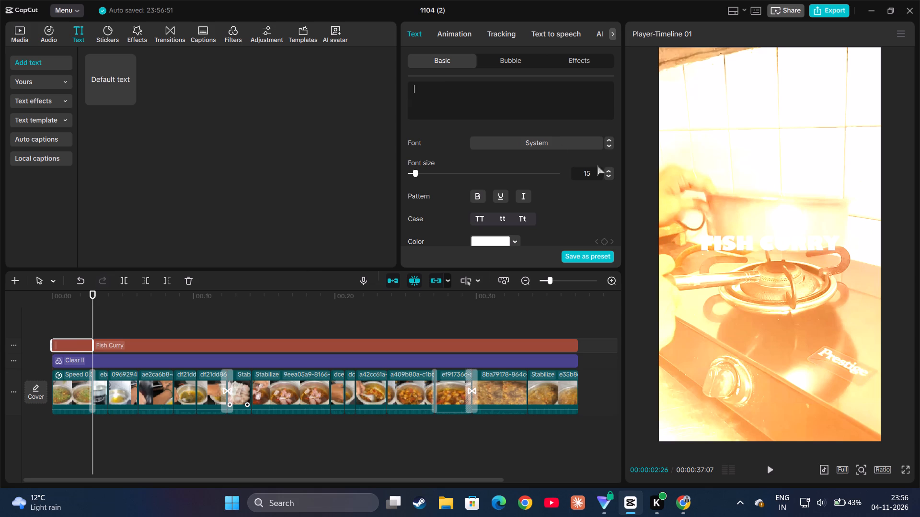
# Search the fonts for "modak", look through the results and clear the search.
pyautogui.click(584, 140)
pyautogui.scroll(4, 563, 137)
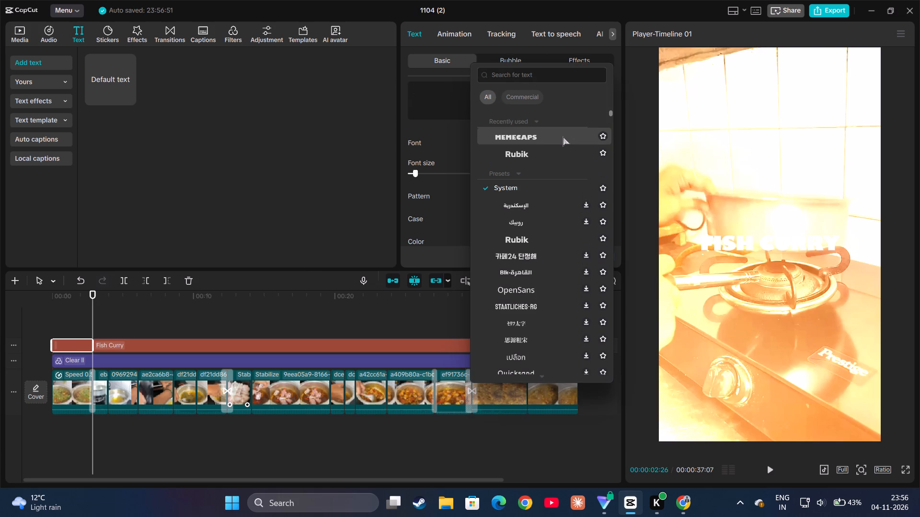
pyautogui.scroll(2, 563, 137)
pyautogui.click(551, 79)
pyautogui.write('modak')
pyautogui.press('Return')
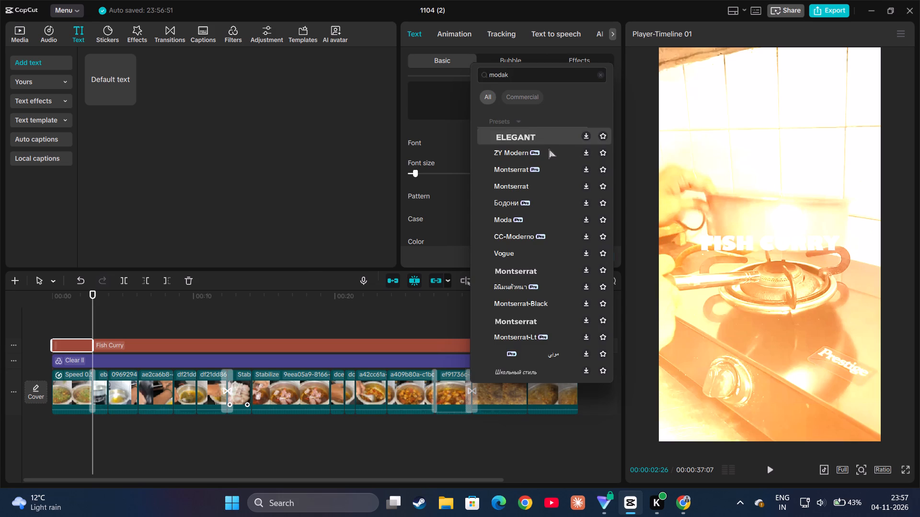
pyautogui.scroll(3, 549, 111)
pyautogui.scroll(-3, 540, 245)
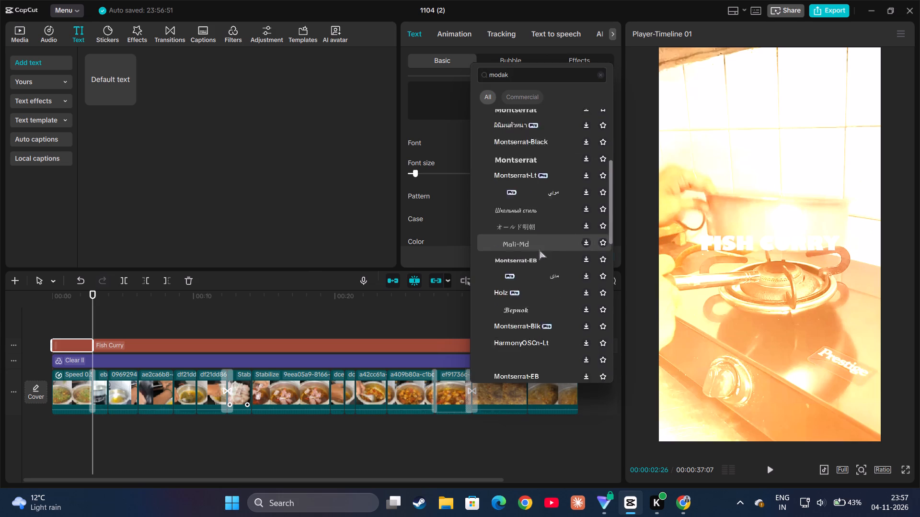
pyautogui.scroll(-12, 540, 250)
pyautogui.scroll(2, 540, 251)
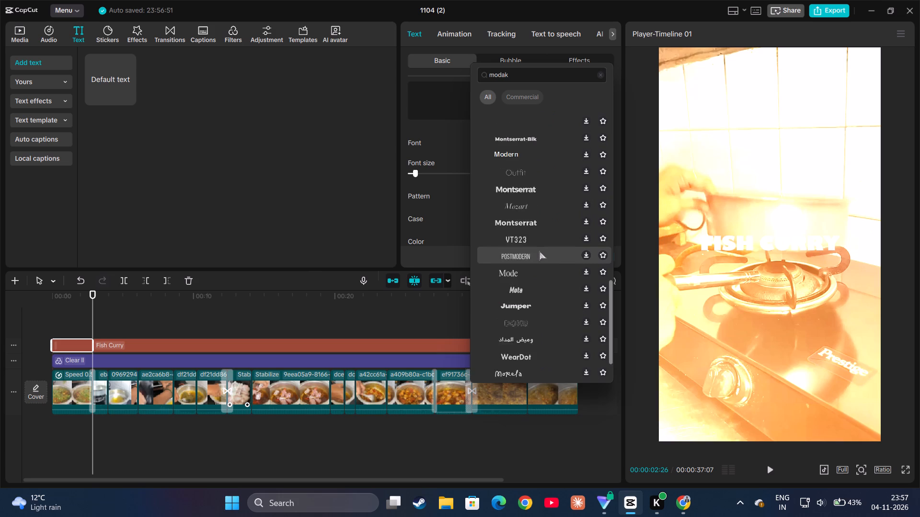
pyautogui.scroll(3, 540, 251)
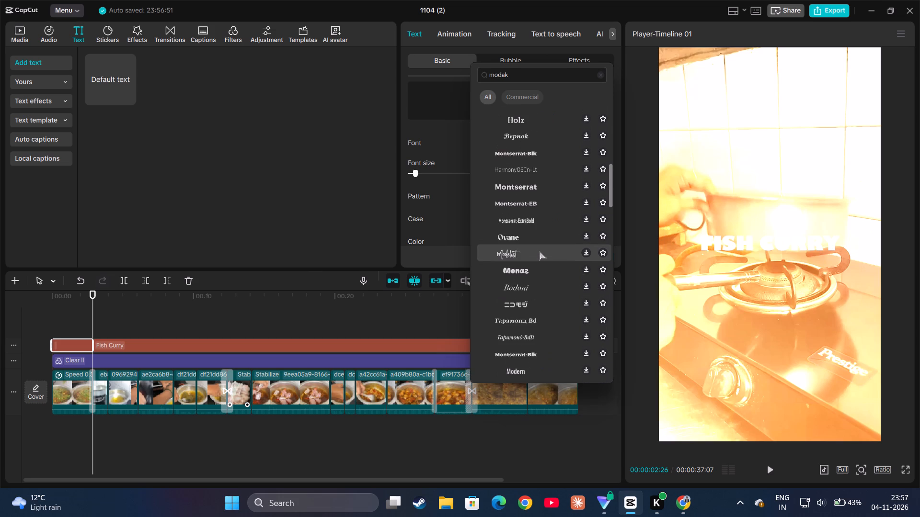
pyautogui.scroll(1, 540, 251)
pyautogui.scroll(-3, 540, 251)
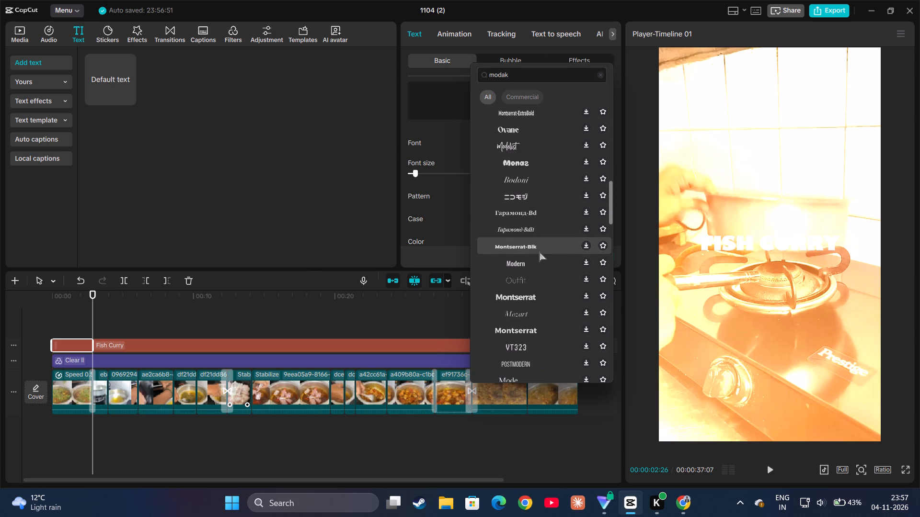
pyautogui.scroll(-16, 540, 252)
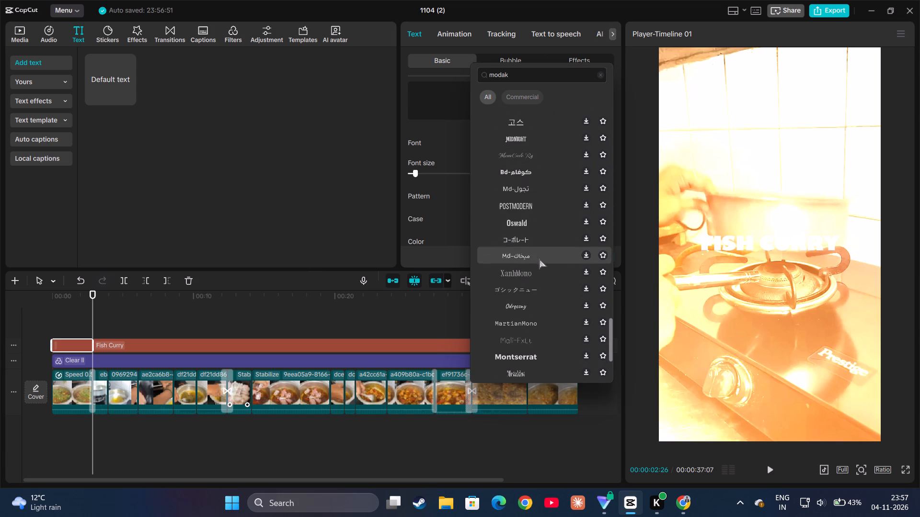
pyautogui.scroll(-20, 539, 260)
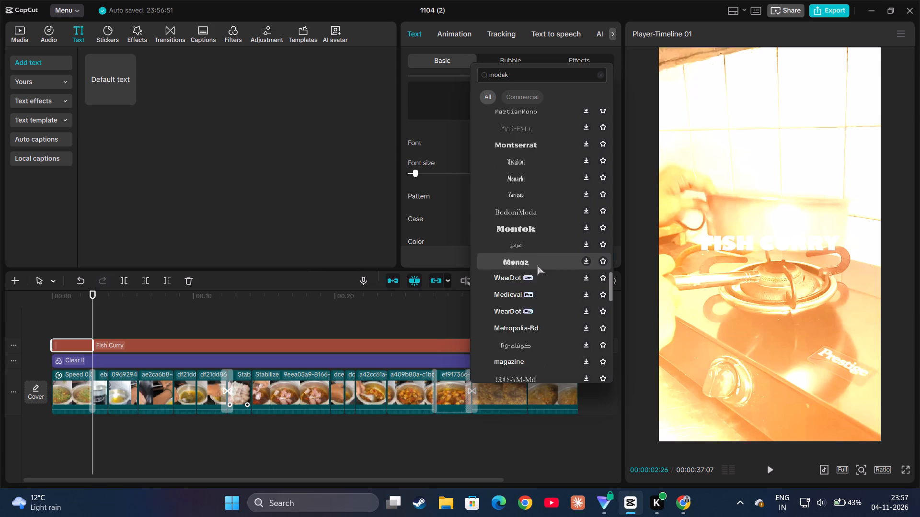
pyautogui.scroll(-11, 538, 266)
pyautogui.scroll(-15, 538, 266)
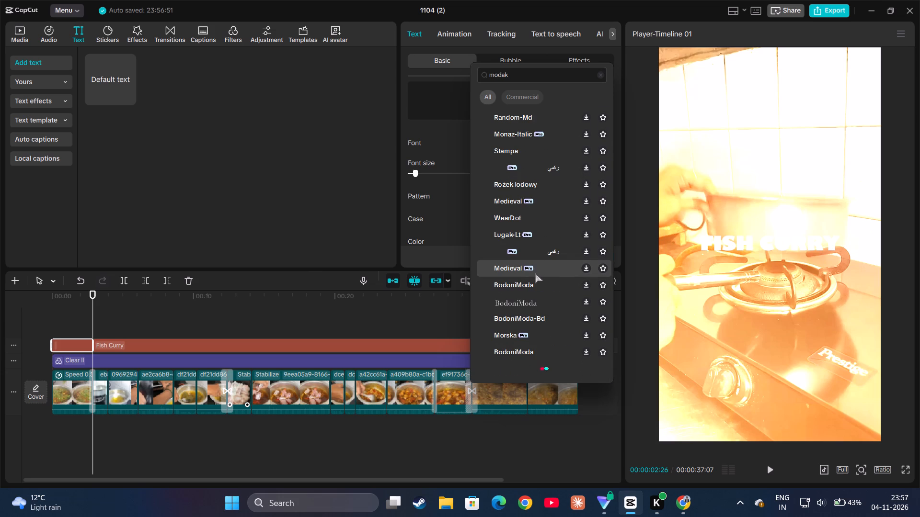
pyautogui.scroll(12, 536, 274)
pyautogui.scroll(-15, 536, 274)
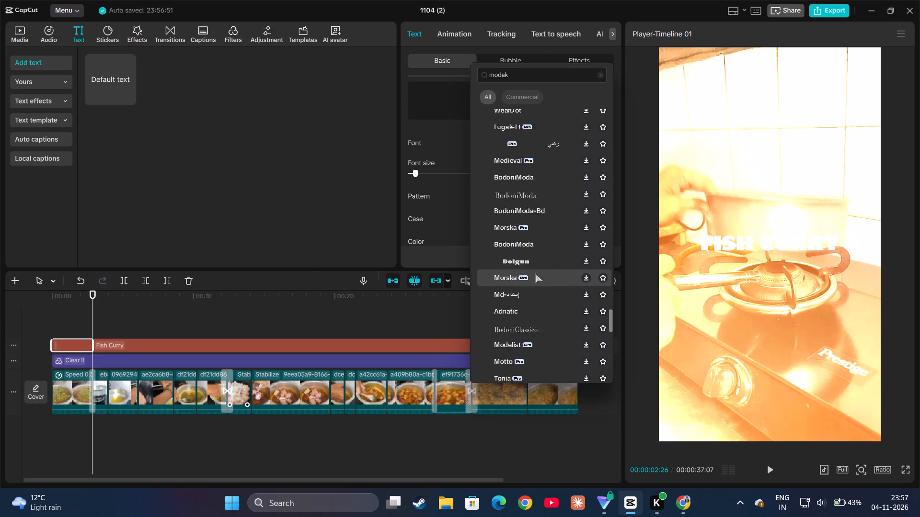
pyautogui.scroll(-20, 536, 274)
pyautogui.scroll(-4, 536, 274)
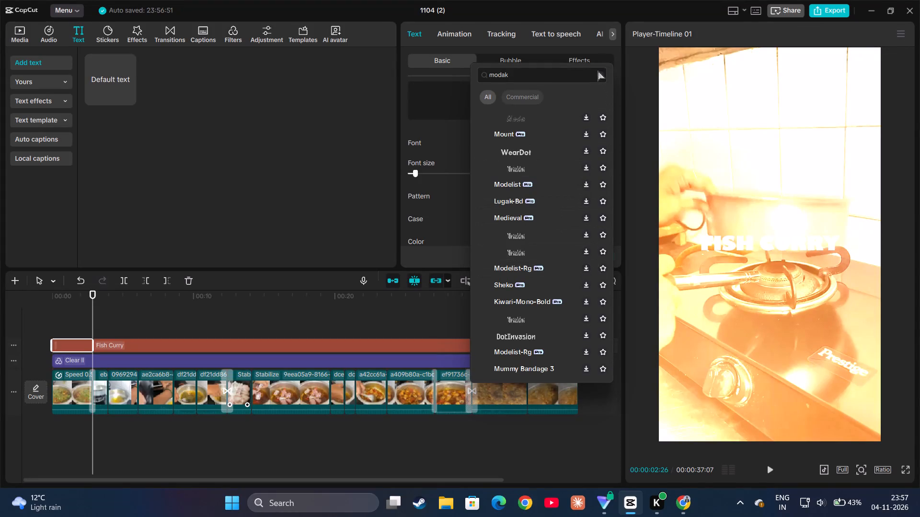
pyautogui.click(598, 71)
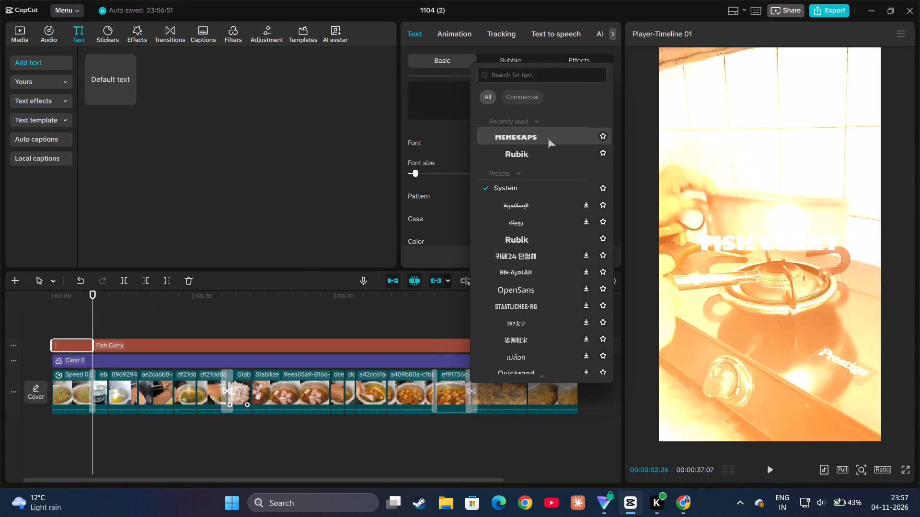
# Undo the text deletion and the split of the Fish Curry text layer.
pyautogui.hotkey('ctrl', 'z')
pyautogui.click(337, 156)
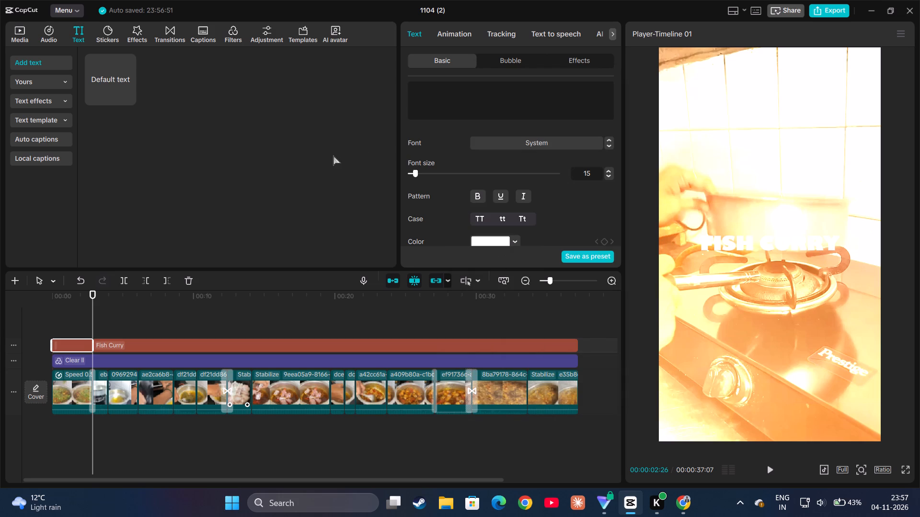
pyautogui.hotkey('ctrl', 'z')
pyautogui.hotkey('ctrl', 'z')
# Move the Fish Curry title up to the upper part of the video frame above the pot, keeping it horizontally centred.
pyautogui.click(36, 336)
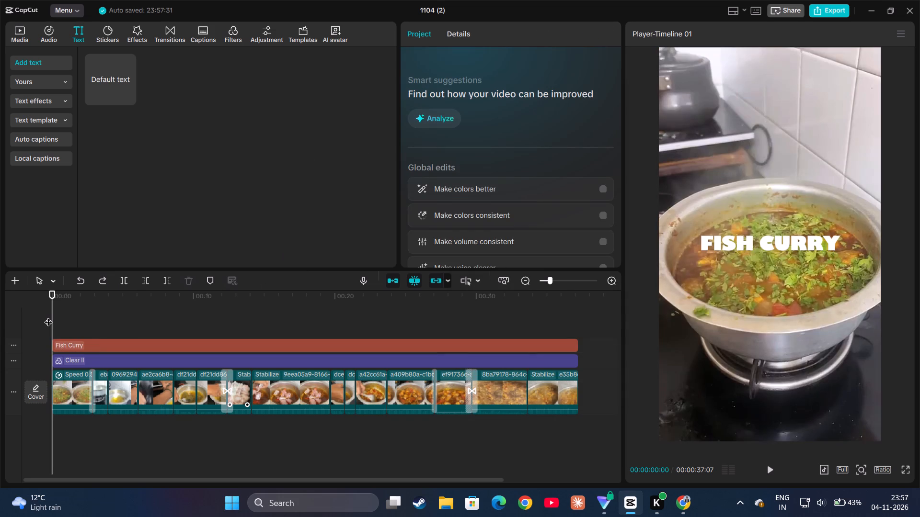
pyautogui.press('space')
pyautogui.press('space')
pyautogui.click(767, 252)
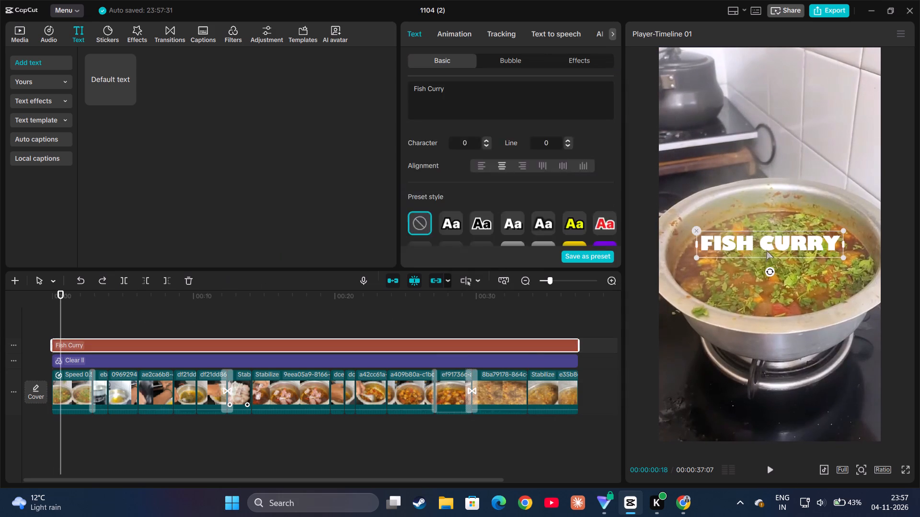
pyautogui.moveTo(767, 248); pyautogui.dragTo(768, 104)
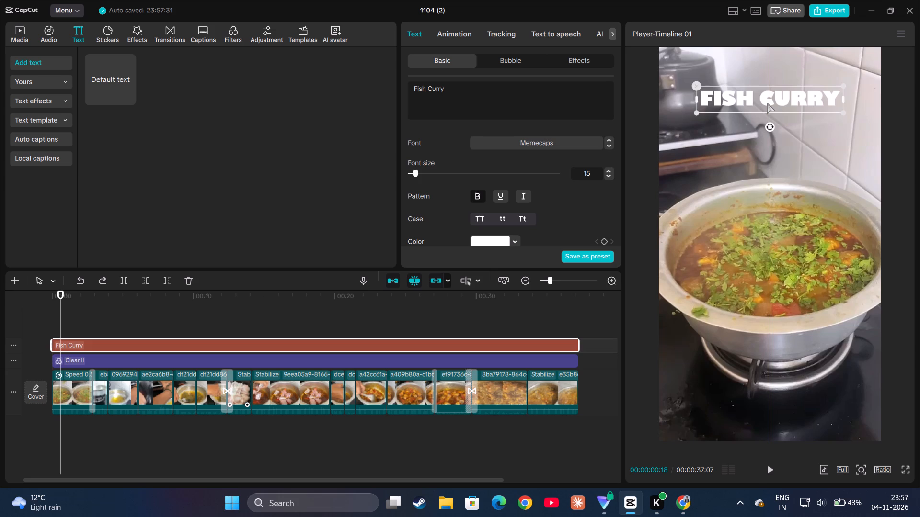
pyautogui.moveTo(768, 104); pyautogui.dragTo(768, 105)
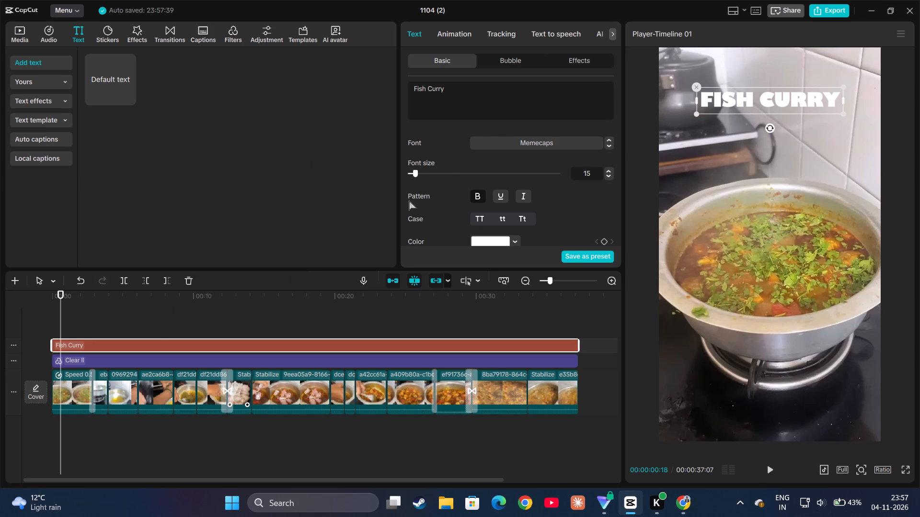
# Try a neighbouring preset style on the Fish Curry title and settle on the white shadowed one just before the yellow preset.
pyautogui.scroll(-1, 456, 176)
pyautogui.scroll(-2, 510, 186)
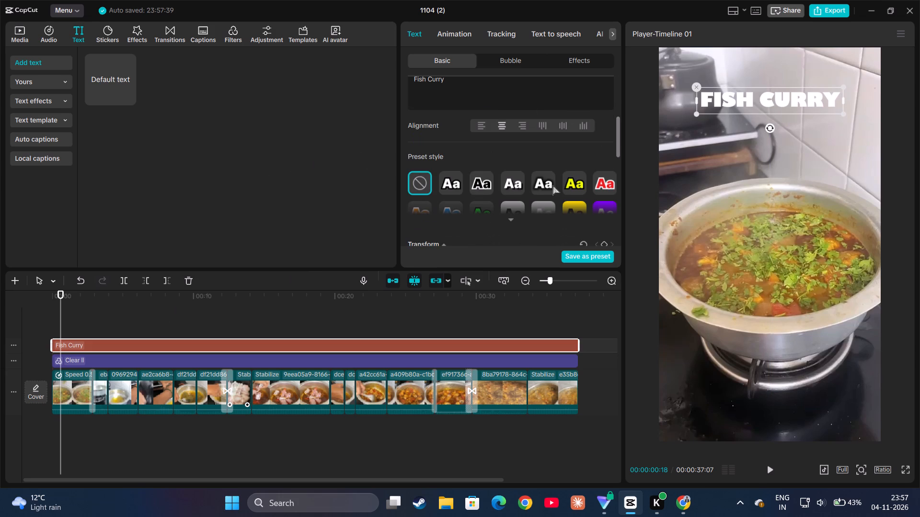
pyautogui.click(515, 190)
pyautogui.scroll(-1, 517, 169)
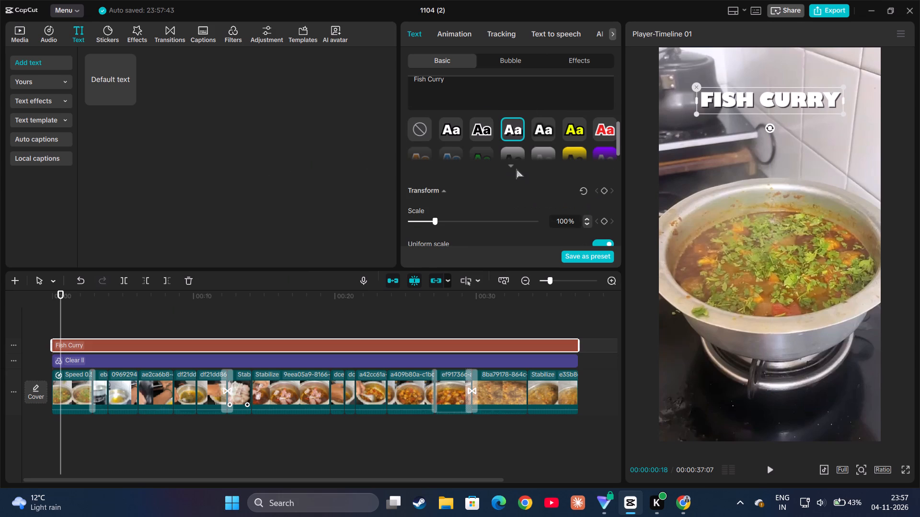
pyautogui.click(540, 134)
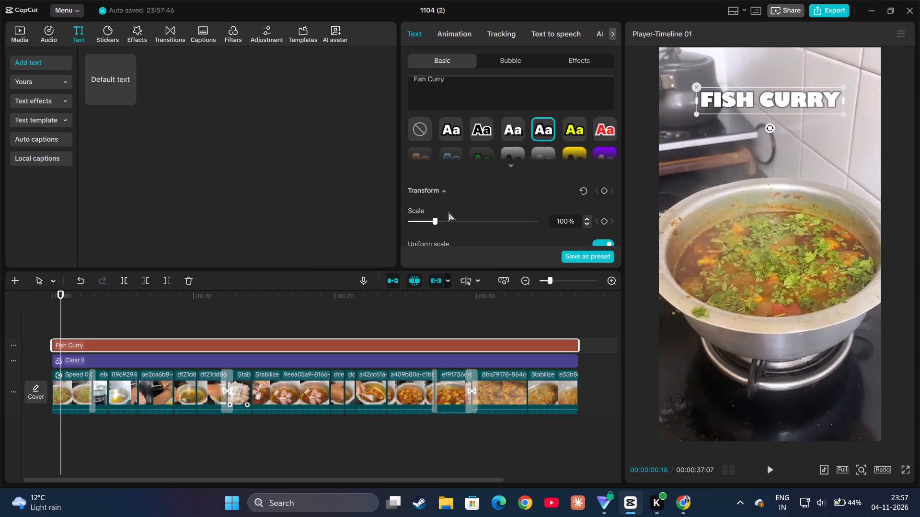
# Set the Fish Curry title's scale to 101%.
pyautogui.click(432, 219)
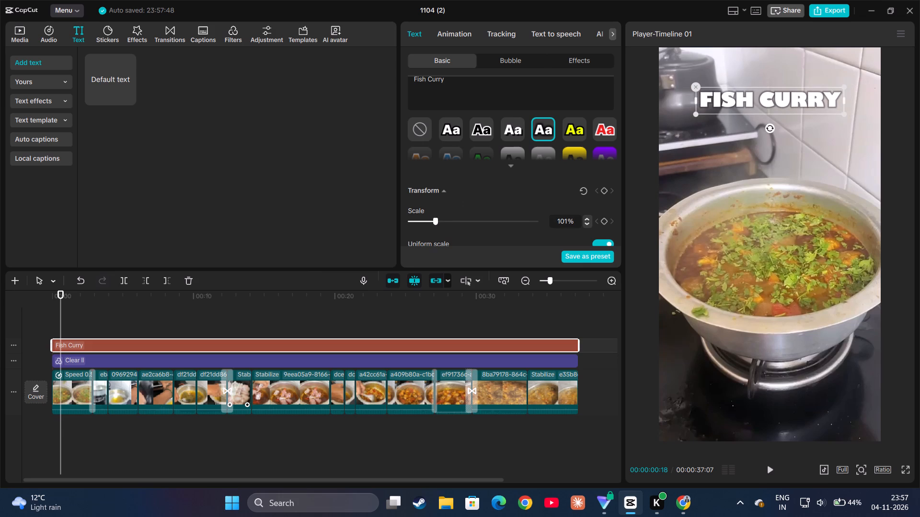
# Lower the opacity of the Fish Curry title's black shadow to 45%.
pyautogui.scroll(-4, 476, 188)
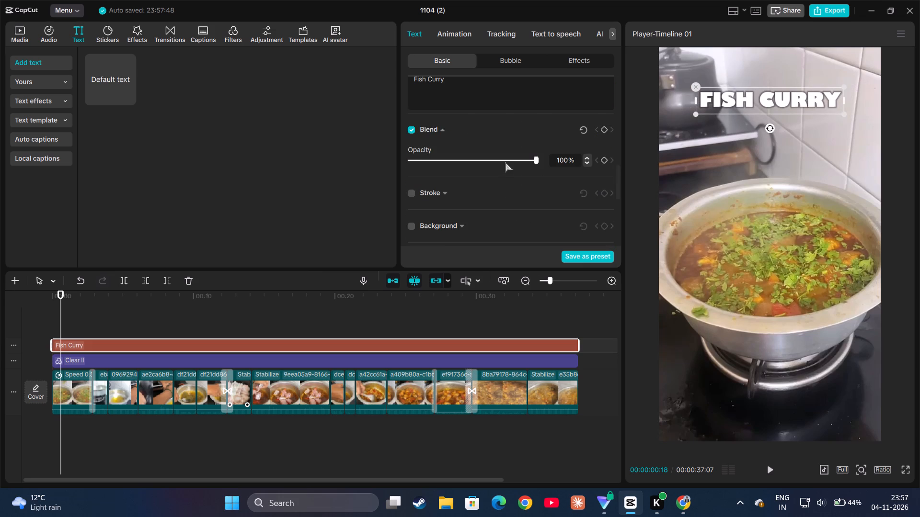
pyautogui.scroll(-2, 506, 162)
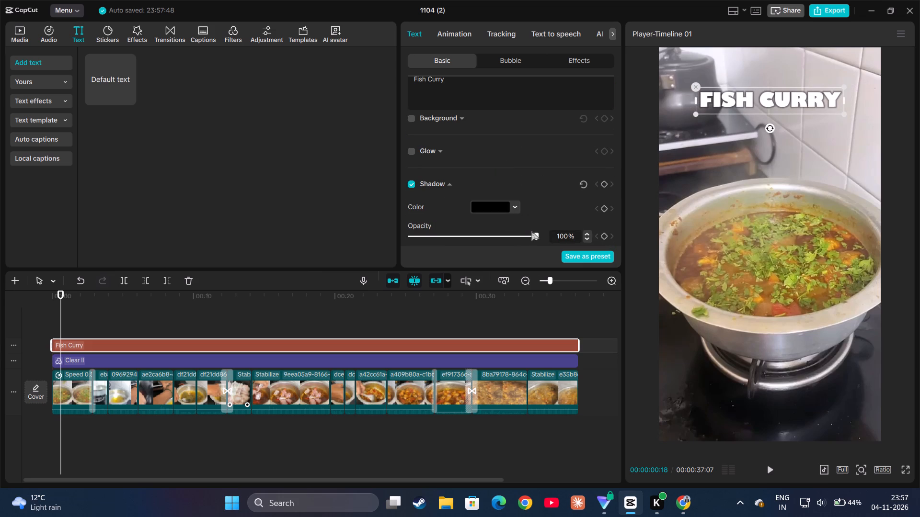
pyautogui.moveTo(532, 232); pyautogui.dragTo(467, 245)
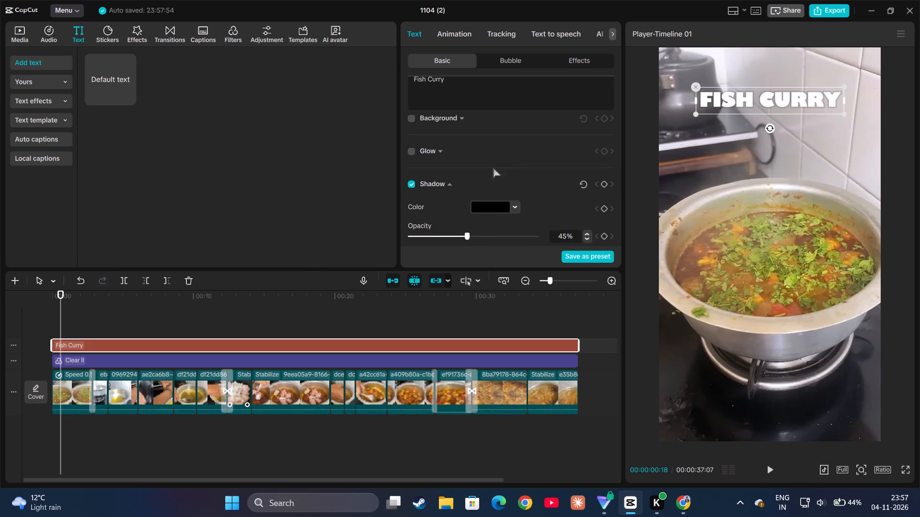
pyautogui.scroll(-5, 506, 167)
pyautogui.scroll(19, 506, 167)
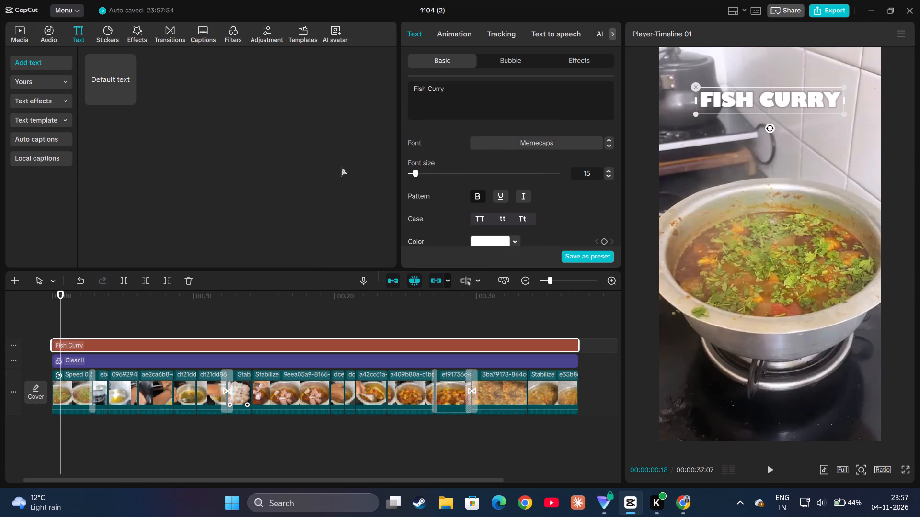
pyautogui.click(466, 86)
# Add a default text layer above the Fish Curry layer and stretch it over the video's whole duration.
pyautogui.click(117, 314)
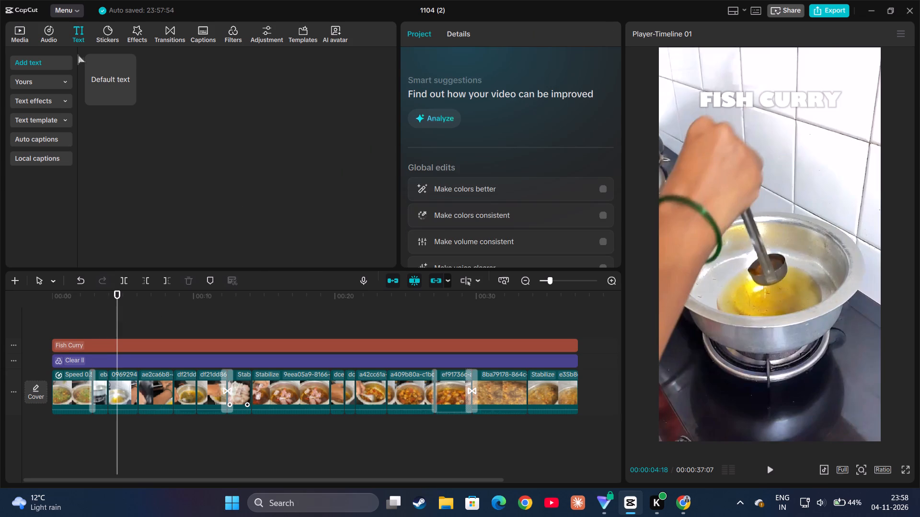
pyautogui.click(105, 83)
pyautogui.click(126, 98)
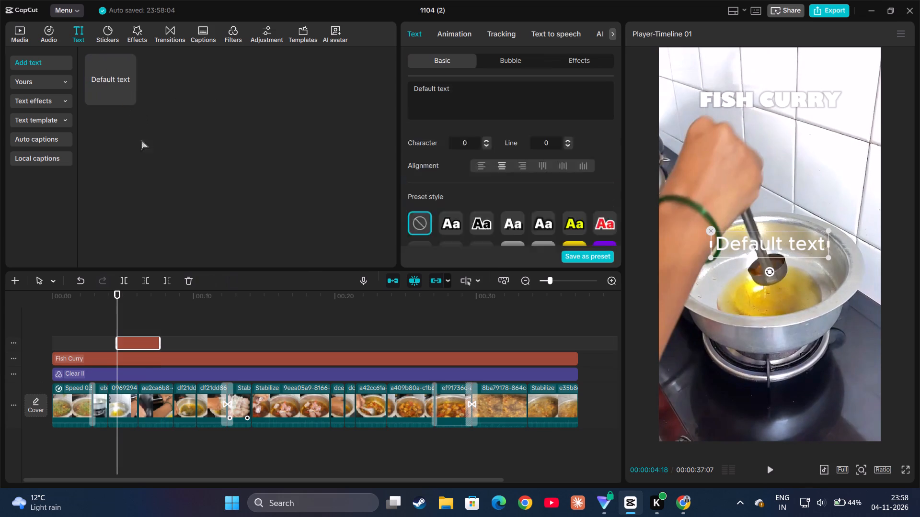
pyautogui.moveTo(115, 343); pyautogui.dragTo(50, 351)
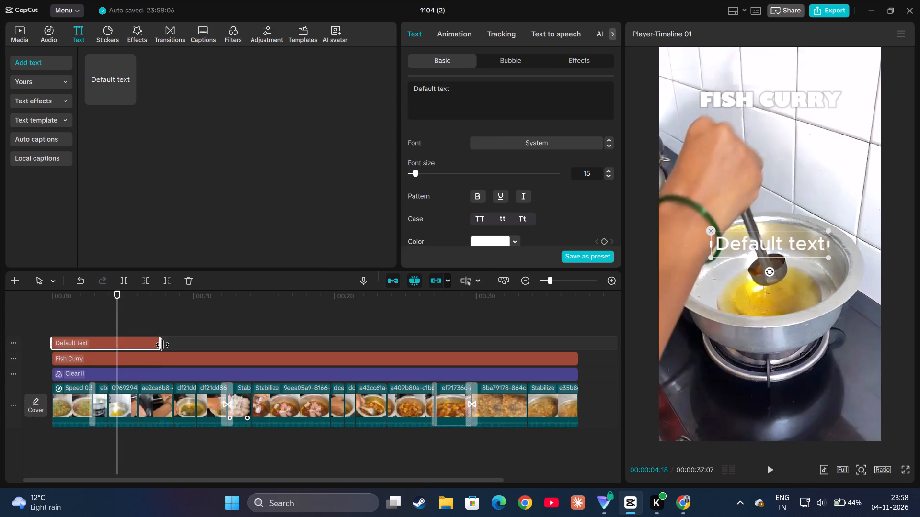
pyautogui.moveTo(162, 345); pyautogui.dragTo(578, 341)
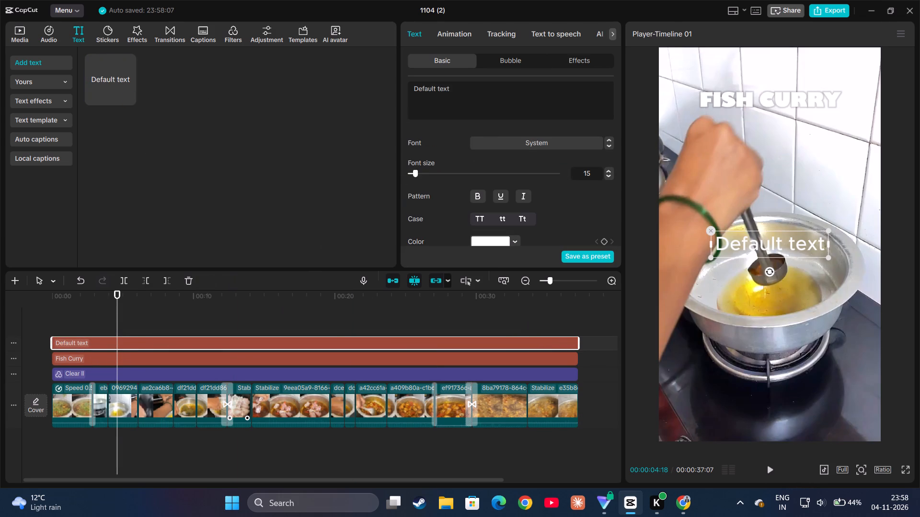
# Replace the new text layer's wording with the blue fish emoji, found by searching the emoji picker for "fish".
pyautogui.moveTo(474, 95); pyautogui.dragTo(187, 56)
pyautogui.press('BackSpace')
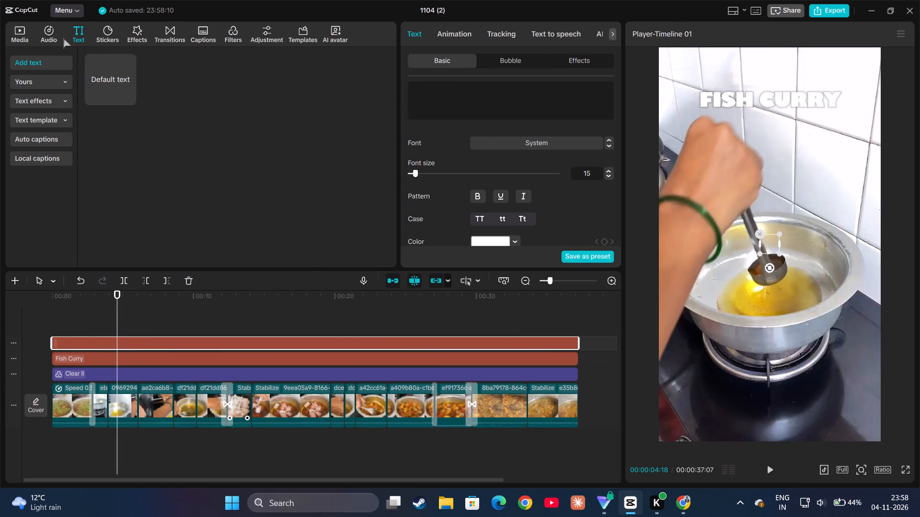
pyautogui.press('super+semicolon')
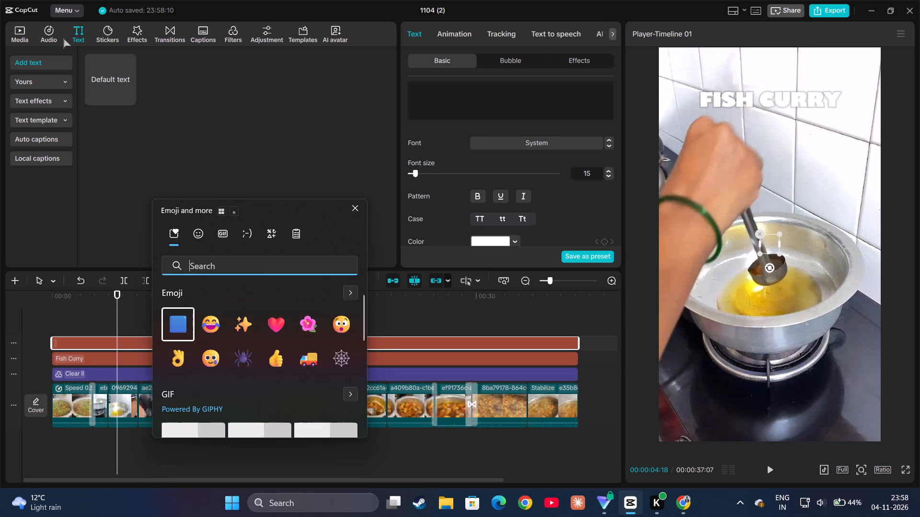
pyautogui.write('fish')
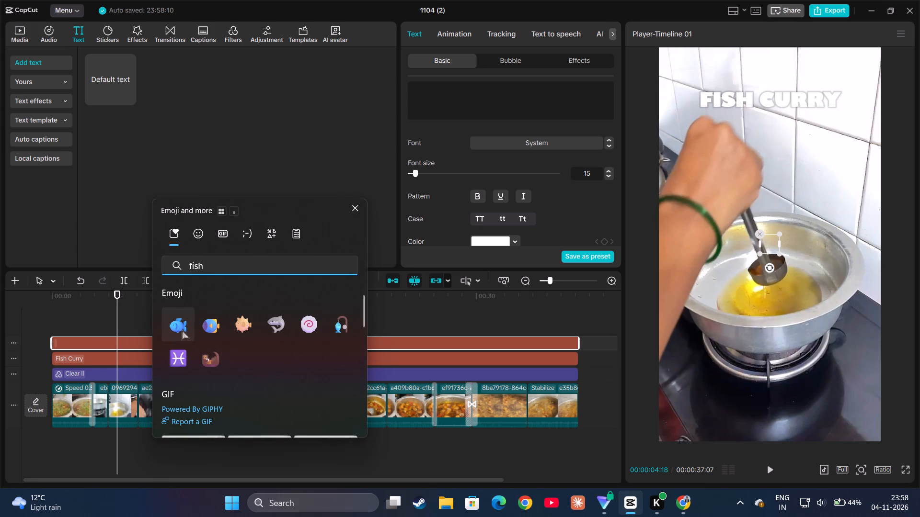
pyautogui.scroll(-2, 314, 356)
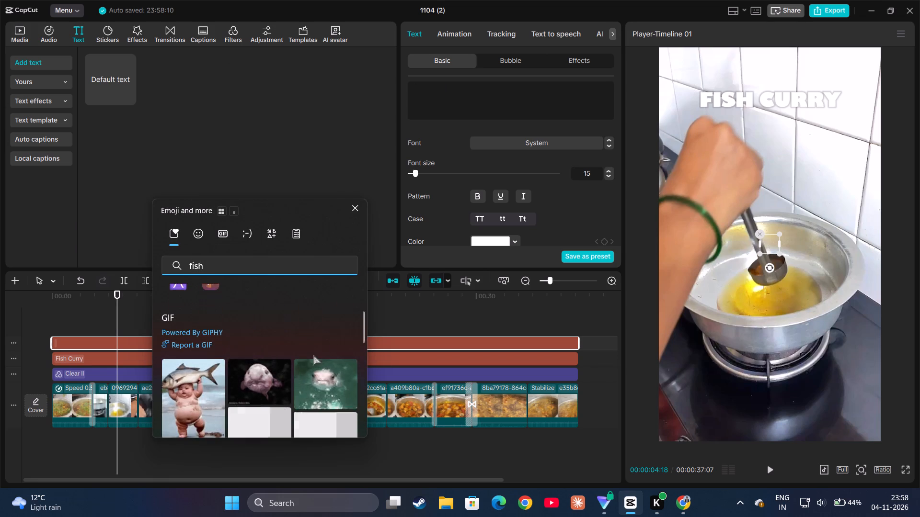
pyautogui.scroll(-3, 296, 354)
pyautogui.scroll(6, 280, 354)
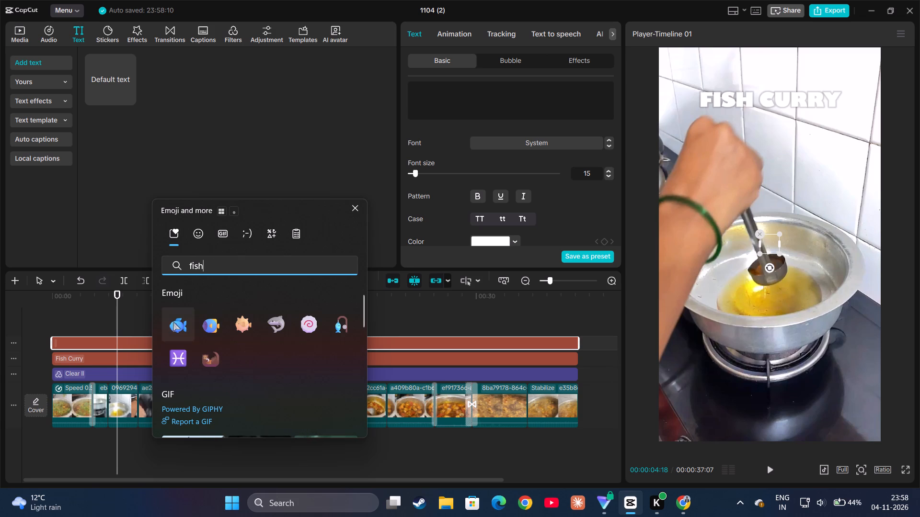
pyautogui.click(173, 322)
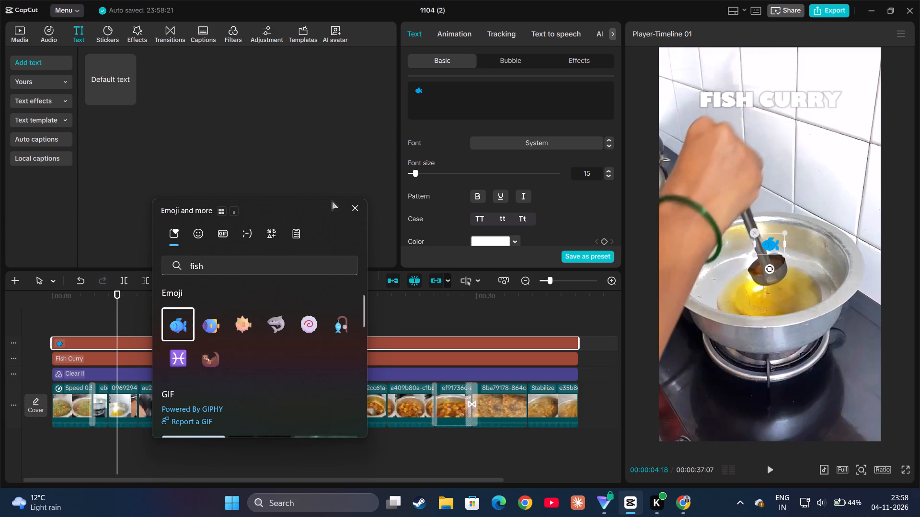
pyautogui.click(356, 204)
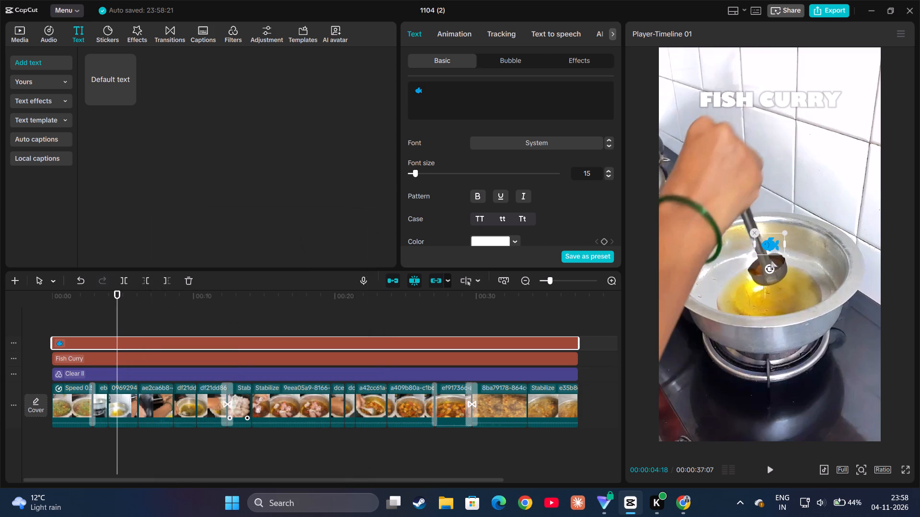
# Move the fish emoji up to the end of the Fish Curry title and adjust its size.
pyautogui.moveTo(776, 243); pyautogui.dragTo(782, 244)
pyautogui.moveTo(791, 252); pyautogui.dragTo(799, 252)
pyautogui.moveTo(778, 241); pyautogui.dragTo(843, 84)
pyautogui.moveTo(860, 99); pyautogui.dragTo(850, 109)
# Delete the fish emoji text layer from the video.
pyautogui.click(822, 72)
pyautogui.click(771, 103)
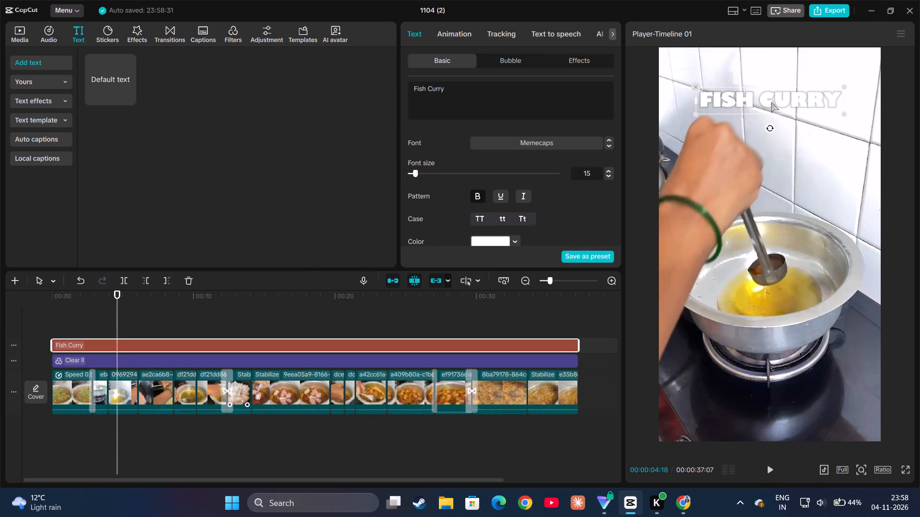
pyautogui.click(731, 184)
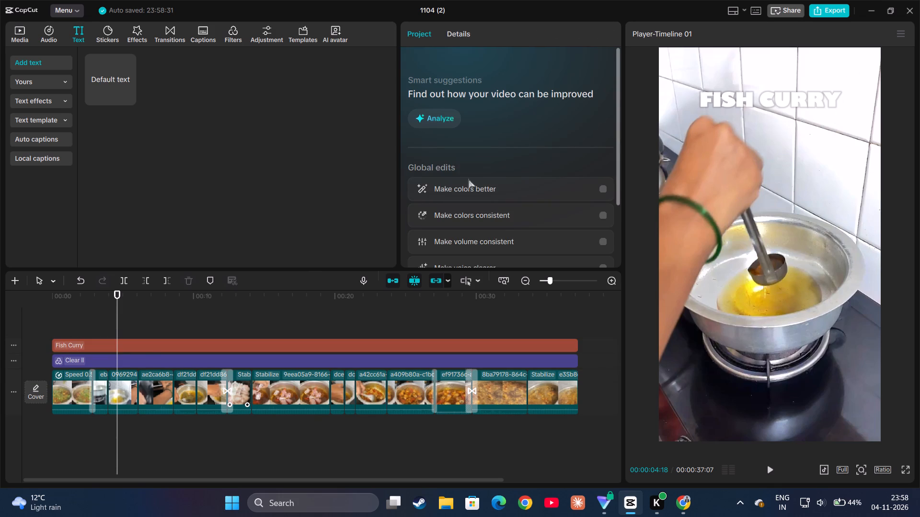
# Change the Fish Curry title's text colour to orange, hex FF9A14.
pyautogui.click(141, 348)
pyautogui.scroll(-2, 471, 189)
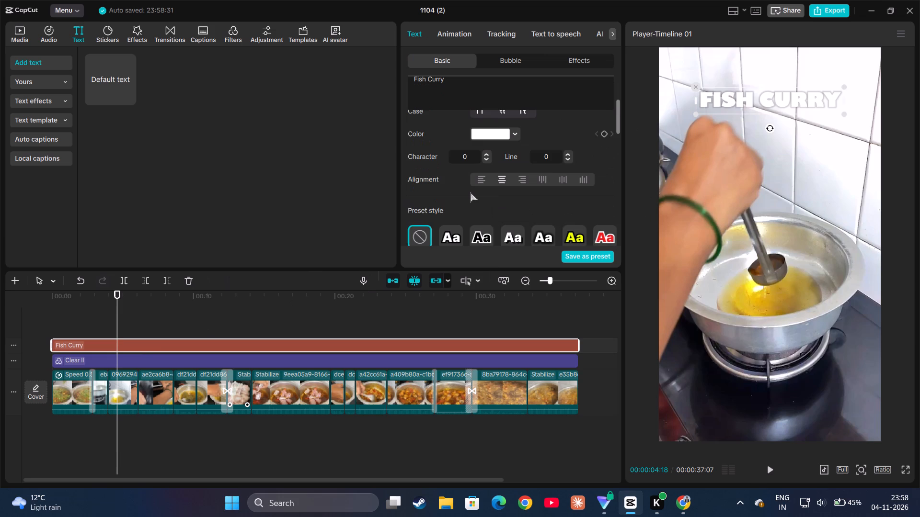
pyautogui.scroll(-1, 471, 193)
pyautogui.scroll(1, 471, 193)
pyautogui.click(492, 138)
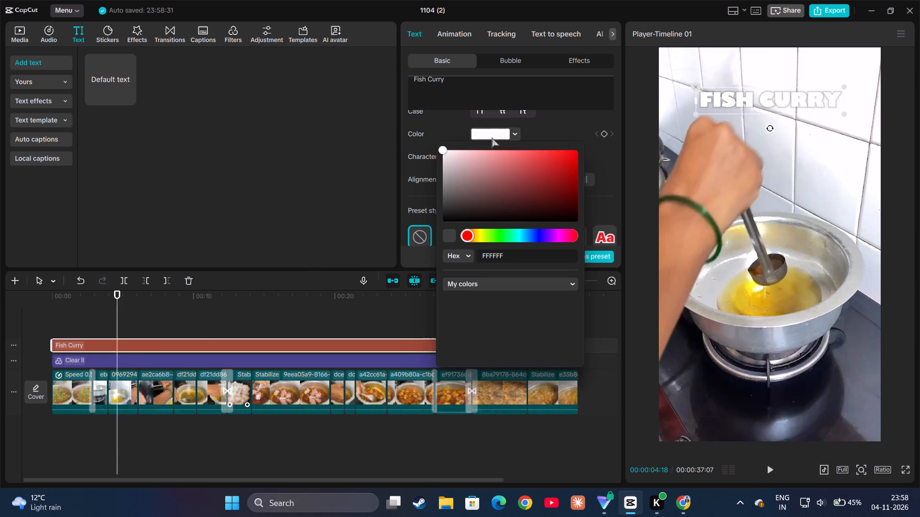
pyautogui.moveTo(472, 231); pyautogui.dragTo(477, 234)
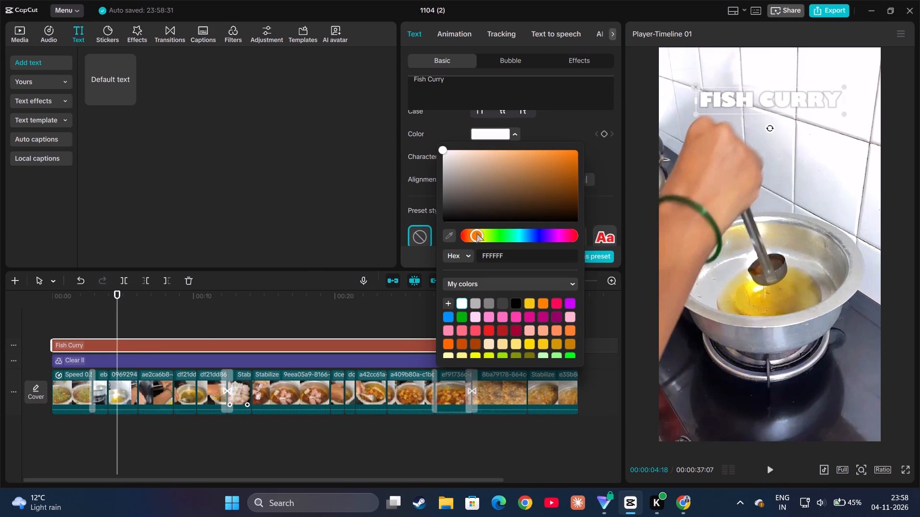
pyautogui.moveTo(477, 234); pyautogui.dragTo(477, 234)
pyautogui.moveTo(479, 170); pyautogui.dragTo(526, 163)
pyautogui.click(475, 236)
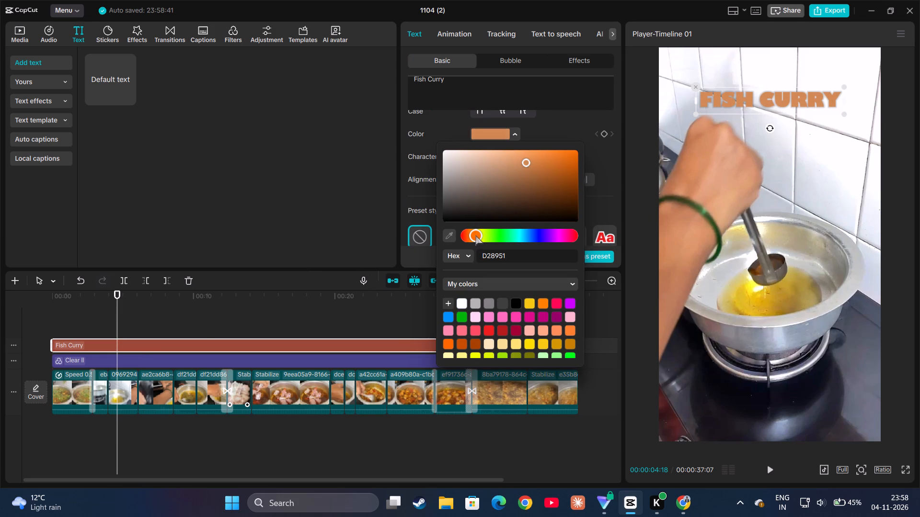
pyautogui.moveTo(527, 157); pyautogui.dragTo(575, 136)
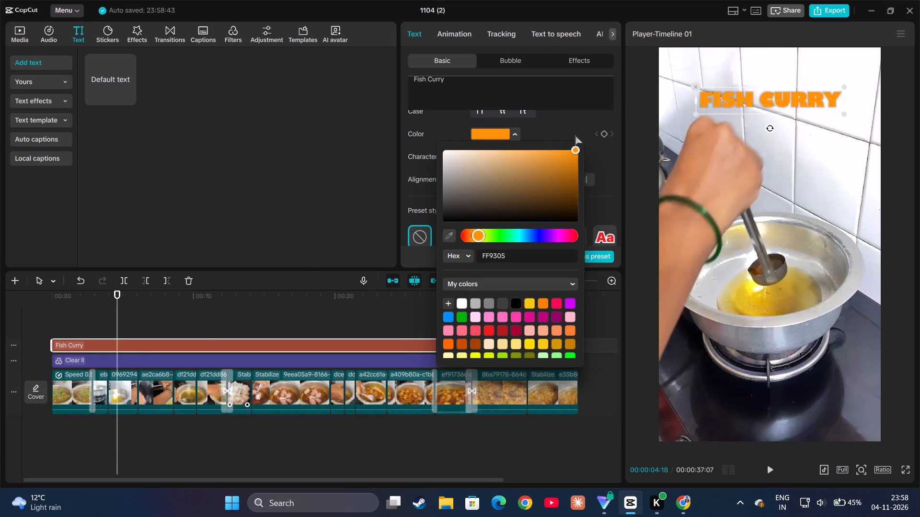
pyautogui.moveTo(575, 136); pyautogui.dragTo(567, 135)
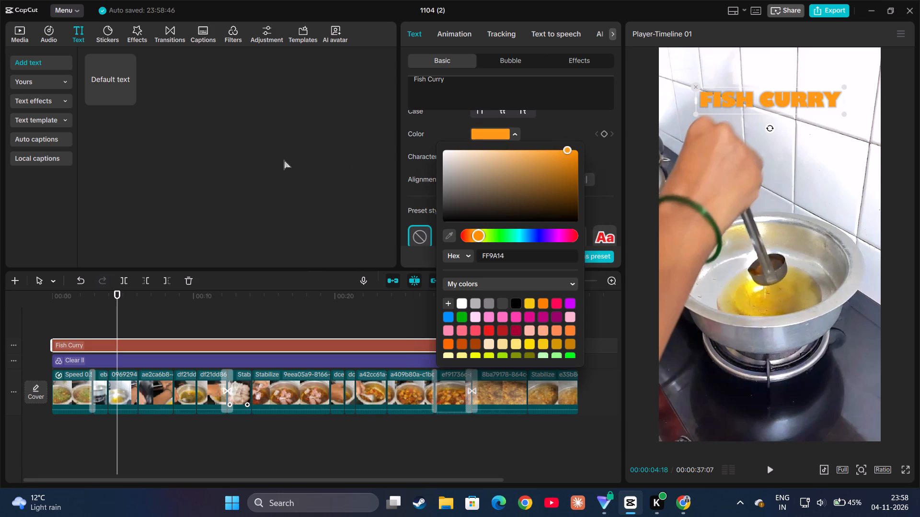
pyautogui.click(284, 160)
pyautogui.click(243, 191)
# Try darker and stronger orange shades on the Fish Curry title, ending with a bright yellow text colour.
pyautogui.scroll(-3, 502, 190)
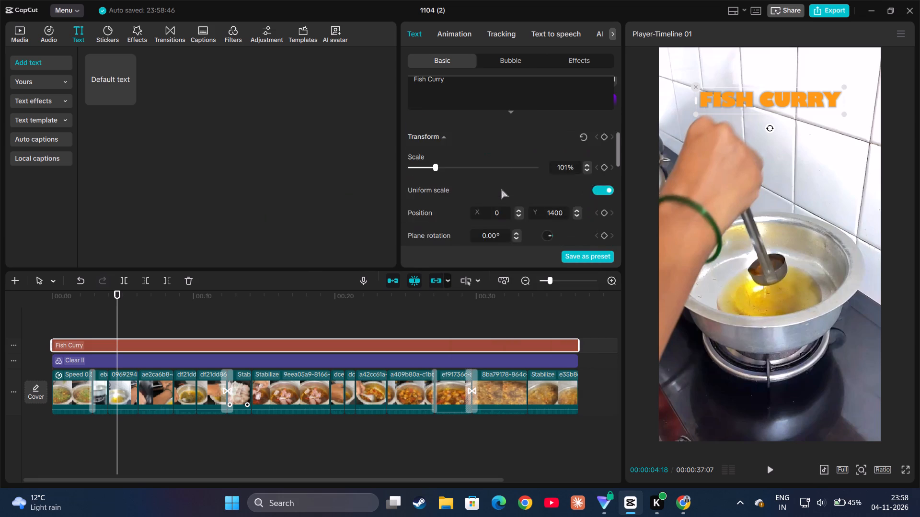
pyautogui.scroll(4, 502, 190)
pyautogui.click(505, 180)
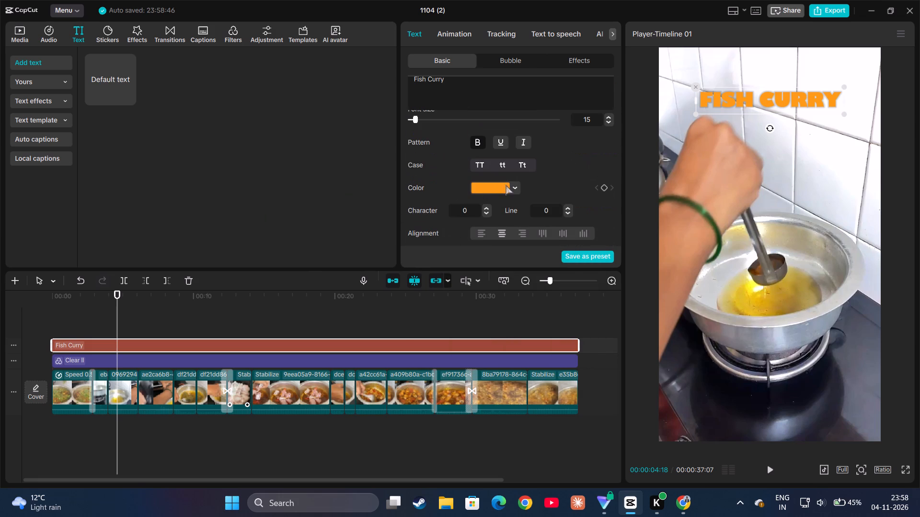
pyautogui.click(506, 186)
pyautogui.moveTo(552, 203); pyautogui.dragTo(540, 202)
pyautogui.moveTo(542, 205); pyautogui.dragTo(549, 222)
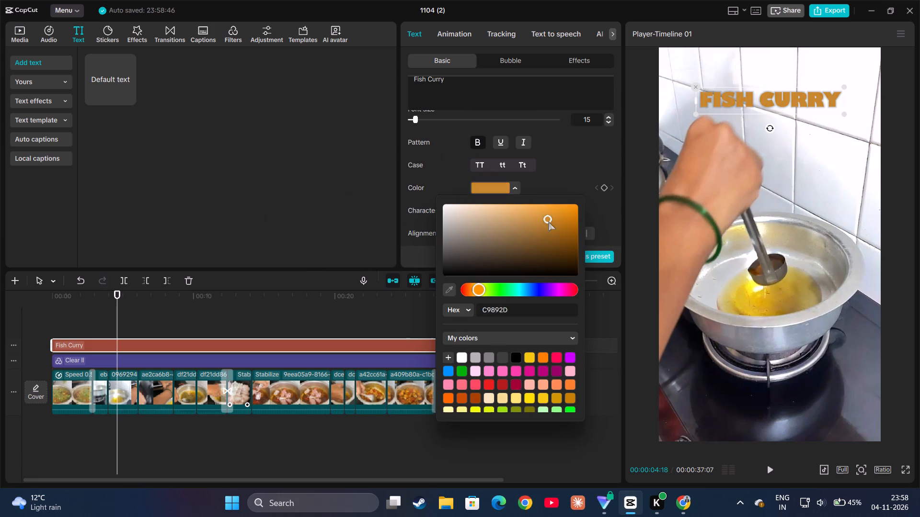
pyautogui.moveTo(549, 222); pyautogui.dragTo(593, 192)
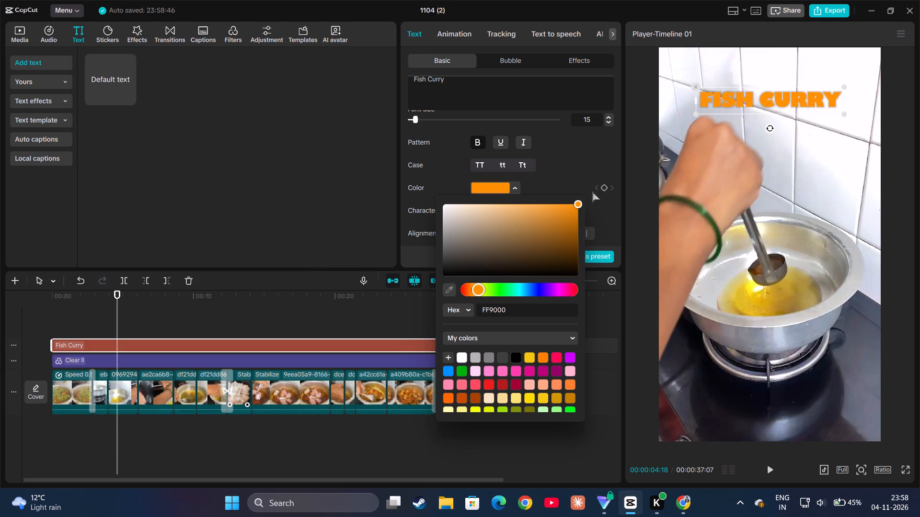
pyautogui.moveTo(593, 192); pyautogui.dragTo(605, 189)
pyautogui.moveTo(481, 291); pyautogui.dragTo(484, 291)
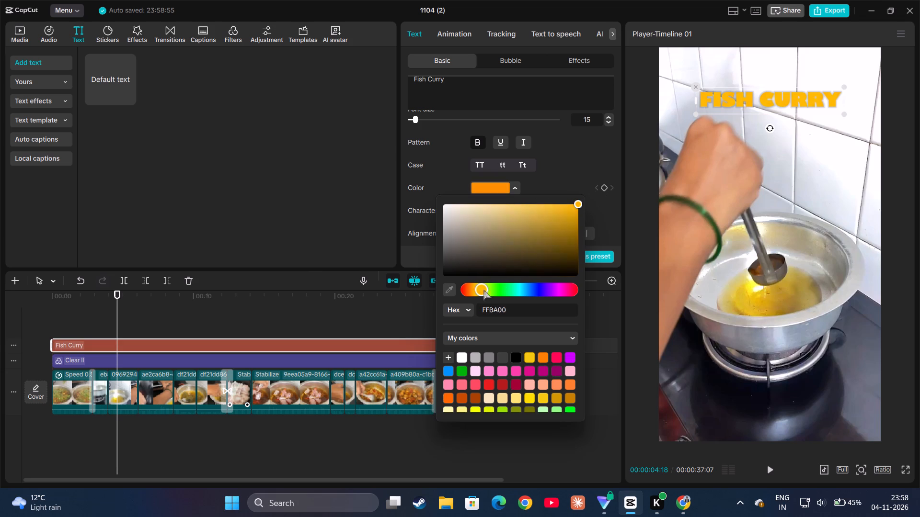
pyautogui.moveTo(484, 291); pyautogui.dragTo(485, 290)
pyautogui.click(269, 174)
pyautogui.click(712, 216)
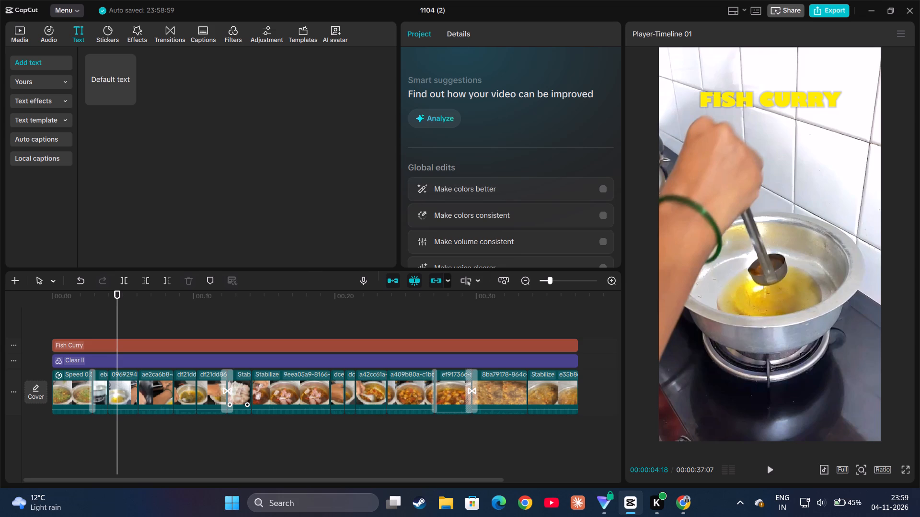
# Try several preset styles on the Fish Curry title, ending with white lettering outlined in black.
pyautogui.click(143, 350)
pyautogui.scroll(-1, 472, 161)
pyautogui.scroll(3, 472, 161)
pyautogui.scroll(-2, 520, 155)
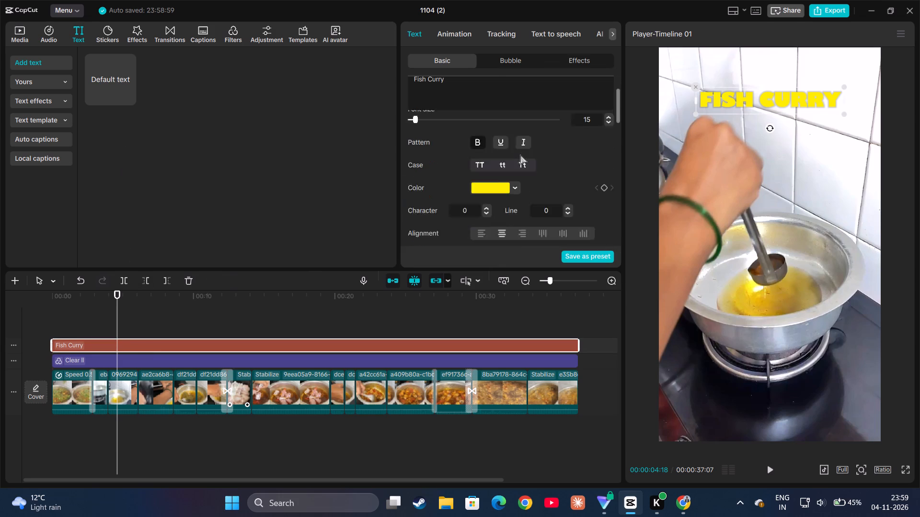
pyautogui.scroll(-1, 520, 155)
pyautogui.click(517, 191)
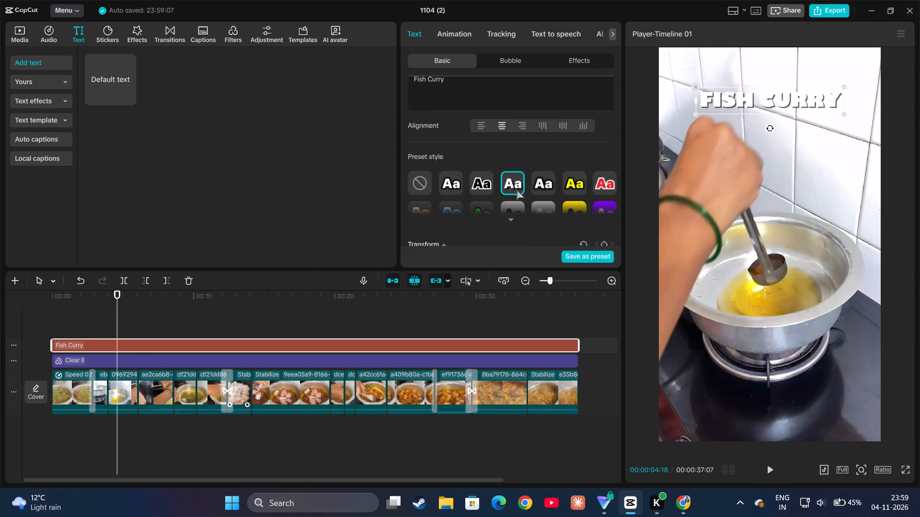
pyautogui.click(455, 182)
pyautogui.click(479, 182)
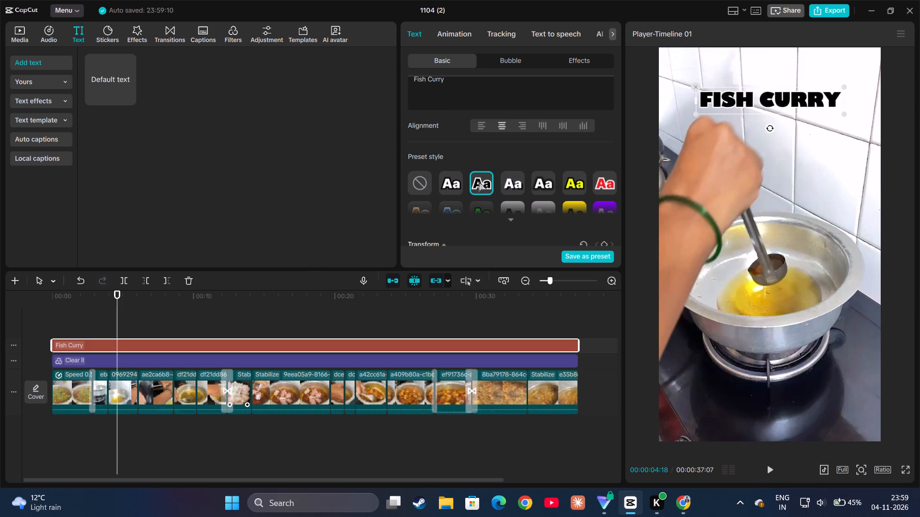
pyautogui.click(454, 182)
# Try different yellow shades on the Fish Curry title's text fill, ending with a bright yellow.
pyautogui.scroll(2, 498, 160)
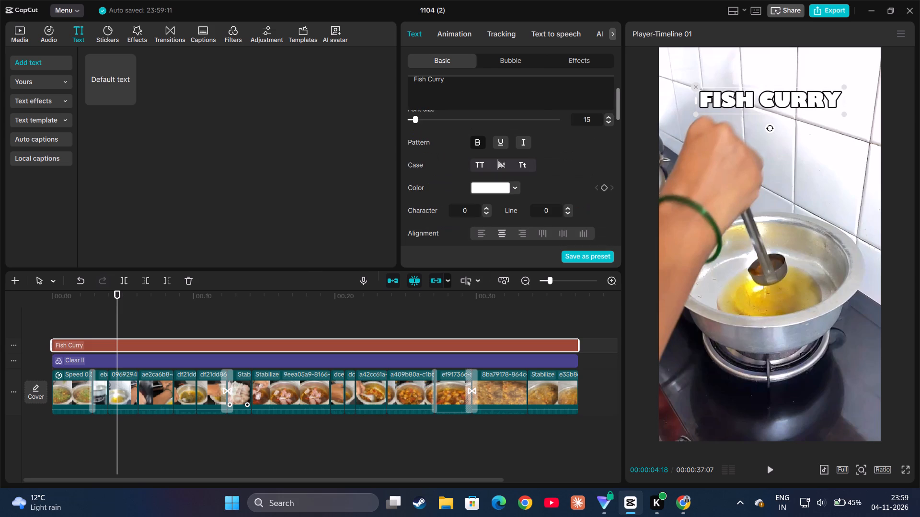
pyautogui.click(486, 191)
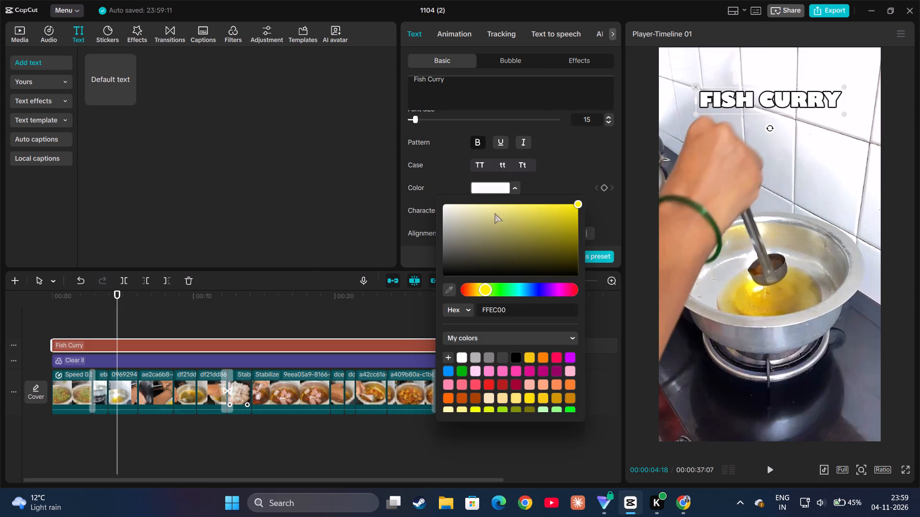
pyautogui.click(495, 217)
pyautogui.moveTo(557, 201); pyautogui.dragTo(623, 182)
pyautogui.moveTo(557, 214); pyautogui.dragTo(600, 181)
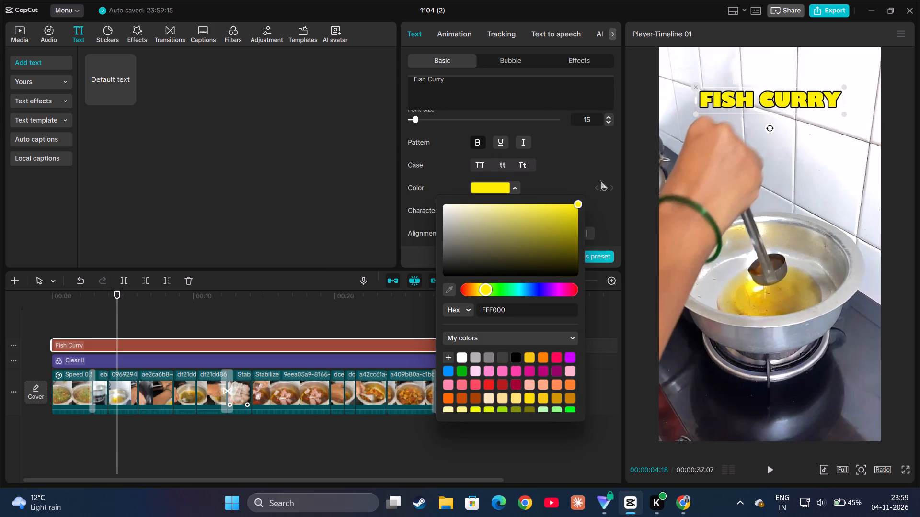
pyautogui.moveTo(600, 181); pyautogui.dragTo(513, 153)
pyautogui.moveTo(513, 153); pyautogui.dragTo(529, 153)
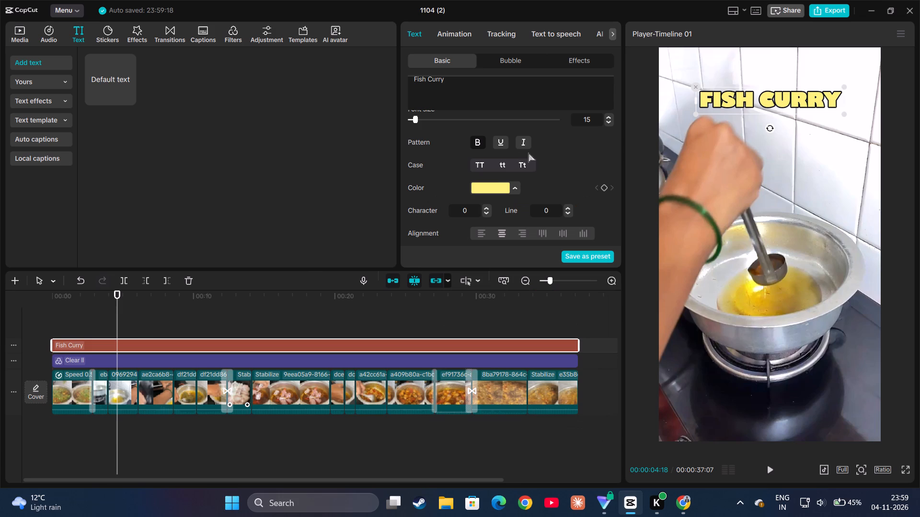
pyautogui.click(518, 186)
pyautogui.moveTo(545, 212); pyautogui.dragTo(545, 213)
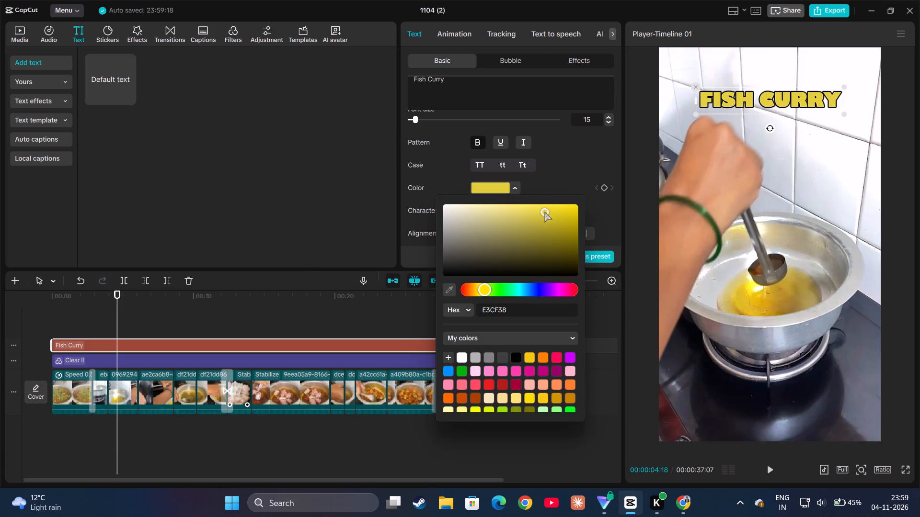
pyautogui.moveTo(545, 213); pyautogui.dragTo(561, 198)
pyautogui.click(450, 179)
# Set the thickness of the Fish Curry title's black stroke to 44.
pyautogui.scroll(-3, 457, 174)
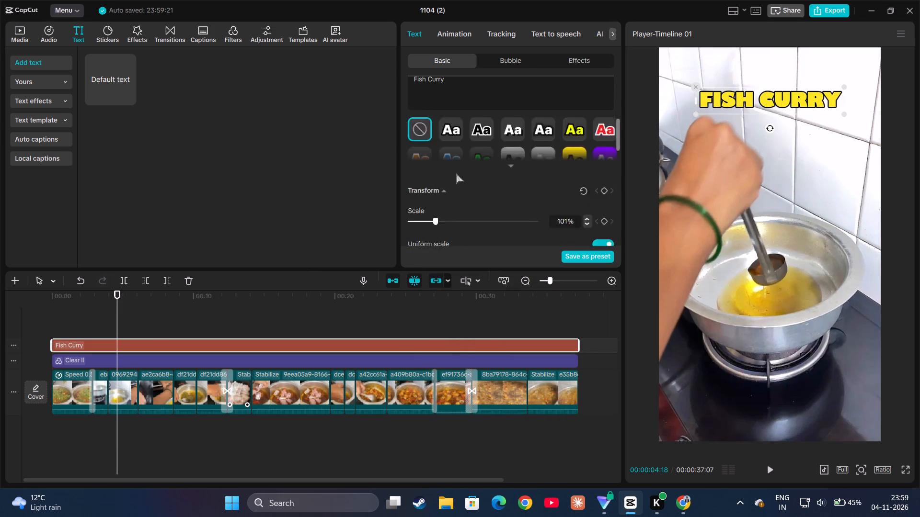
pyautogui.scroll(-6, 457, 174)
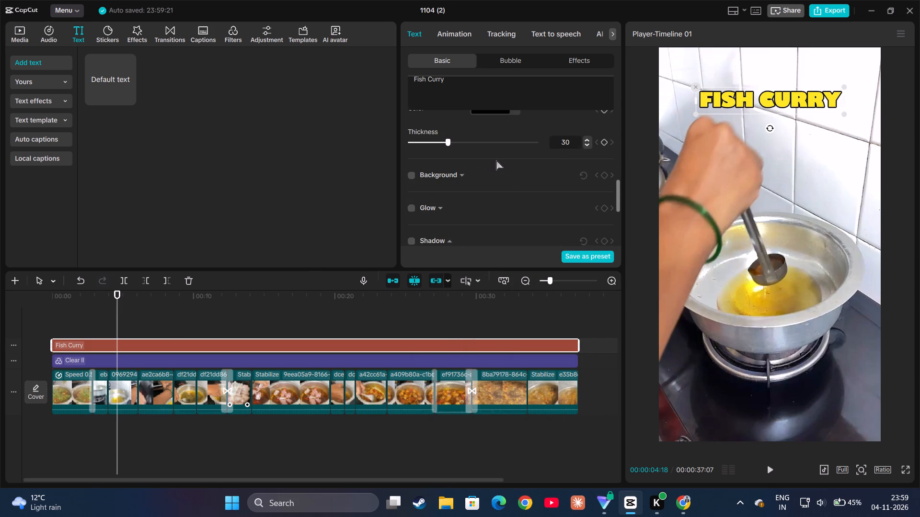
pyautogui.scroll(1, 496, 161)
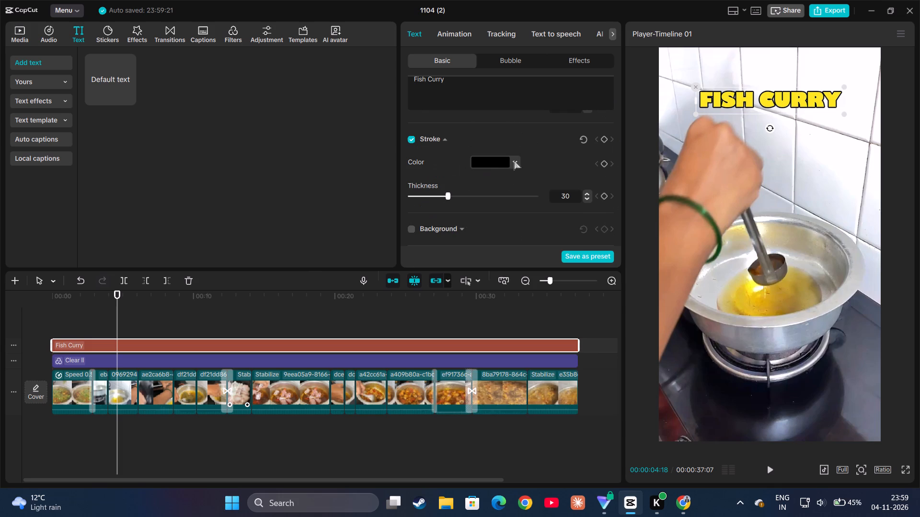
pyautogui.click(514, 161)
pyautogui.click(514, 161)
pyautogui.moveTo(448, 196); pyautogui.dragTo(420, 195)
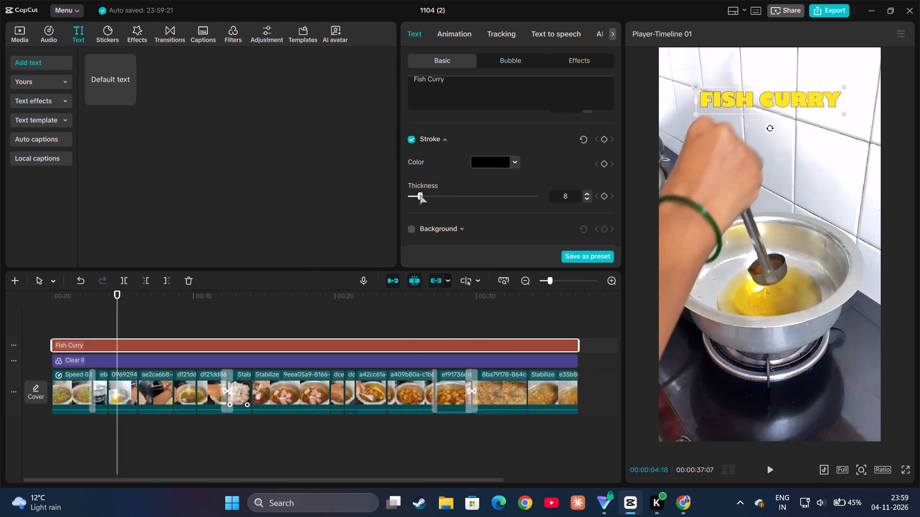
pyautogui.moveTo(420, 195); pyautogui.dragTo(454, 195)
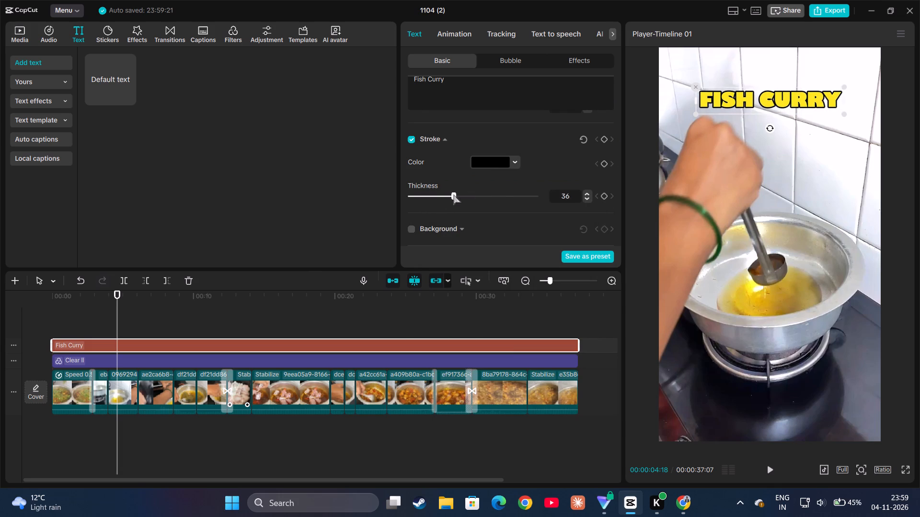
pyautogui.moveTo(454, 195); pyautogui.dragTo(466, 196)
pyautogui.click(245, 196)
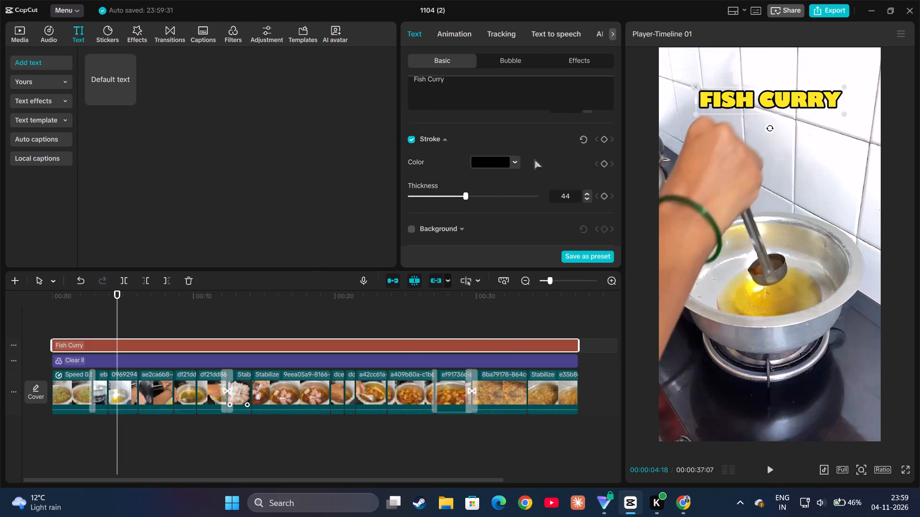
pyautogui.click(383, 95)
# Play back the video to check the outlined Fish Curry title over the clips.
pyautogui.click(153, 327)
pyautogui.press('space')
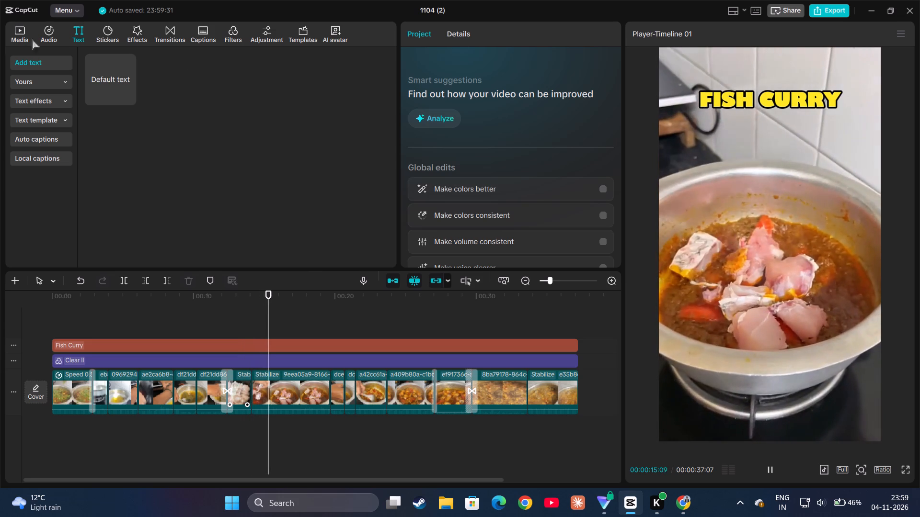
# Open the audio library's music collection and its song search.
pyautogui.click(47, 35)
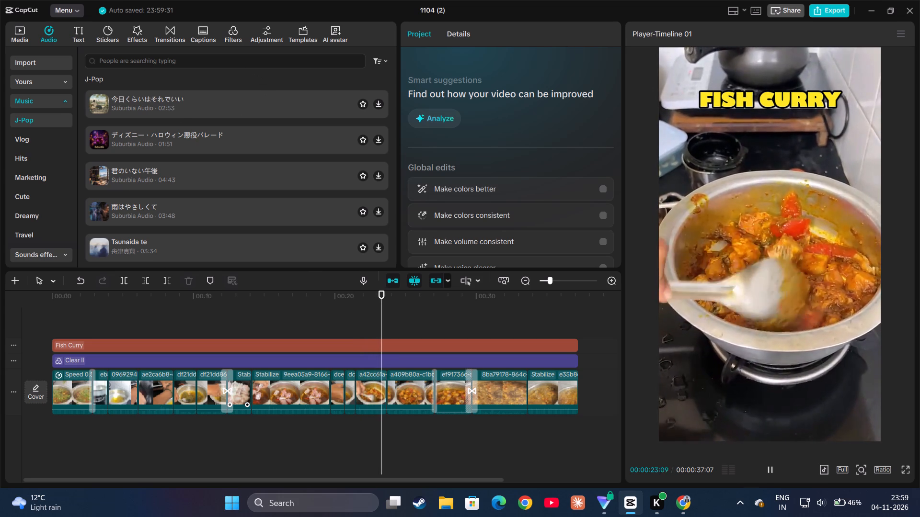
pyautogui.click(207, 64)
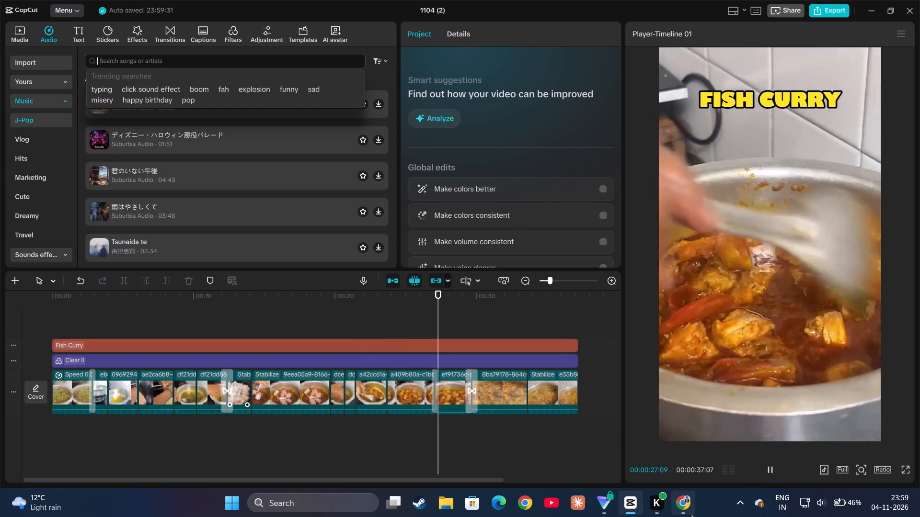
# Switch to Chrome and search Google for "marathi koli song" in a new tab.
pyautogui.click(695, 512)
pyautogui.click(185, 20)
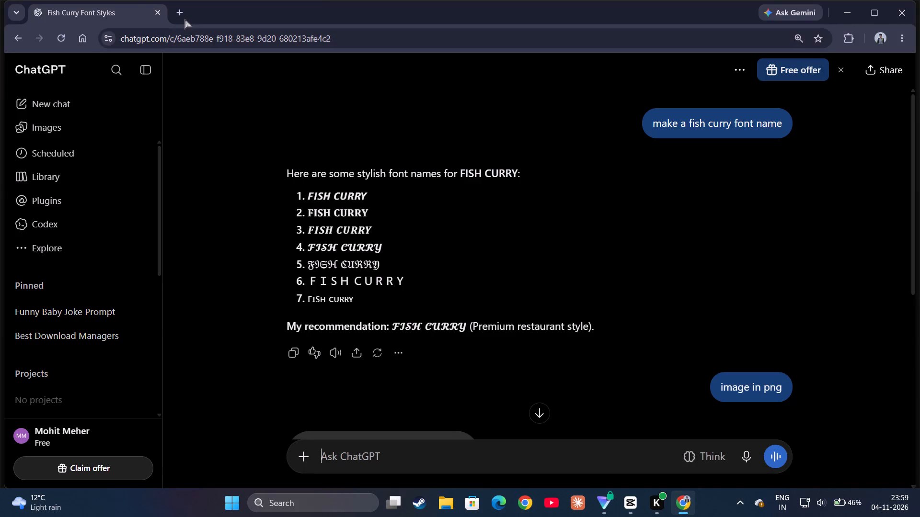
pyautogui.click(176, 14)
pyautogui.click(278, 245)
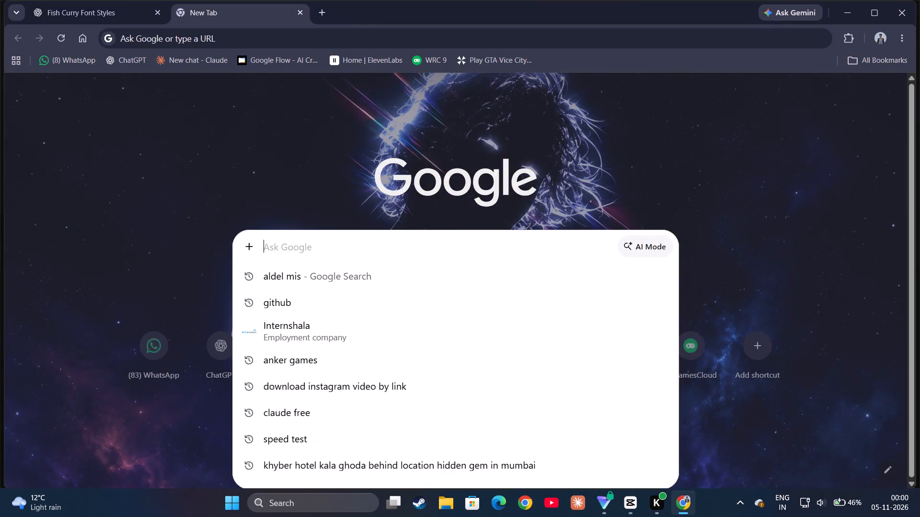
pyautogui.write('mara')
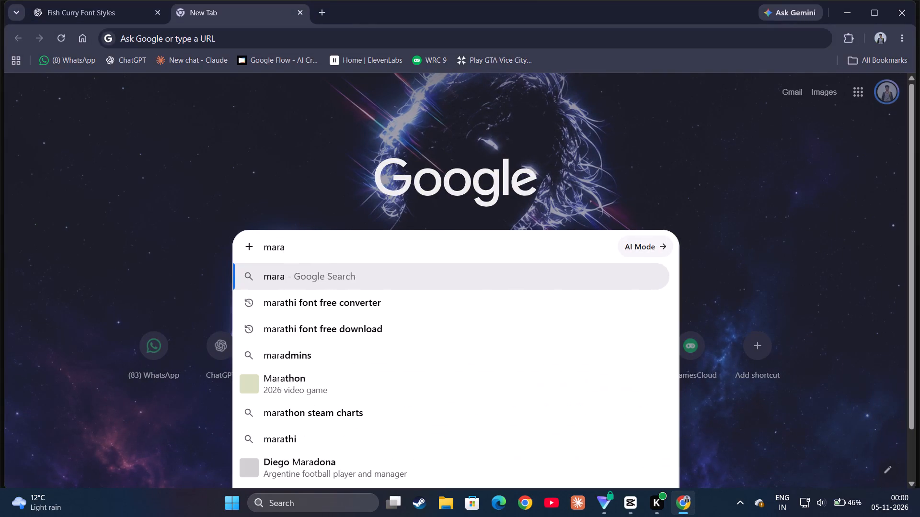
pyautogui.press('t')
pyautogui.write('hi ko')
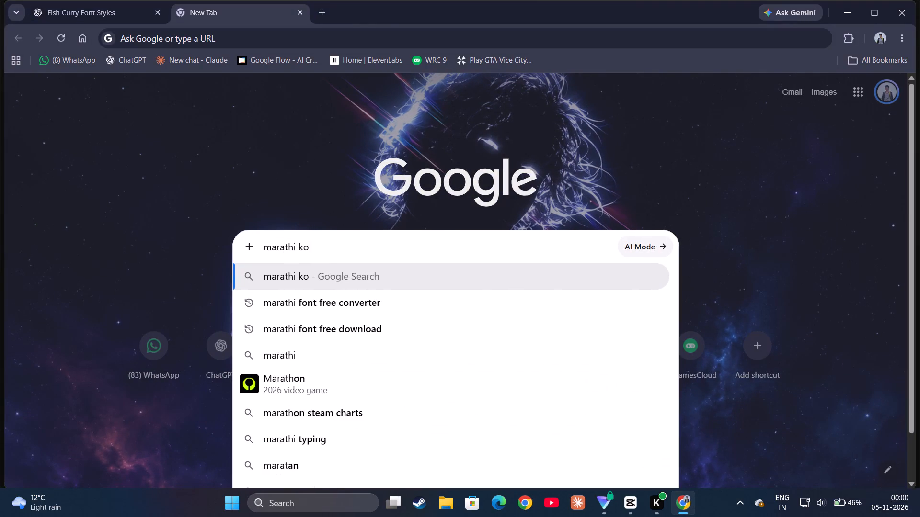
pyautogui.press(';')
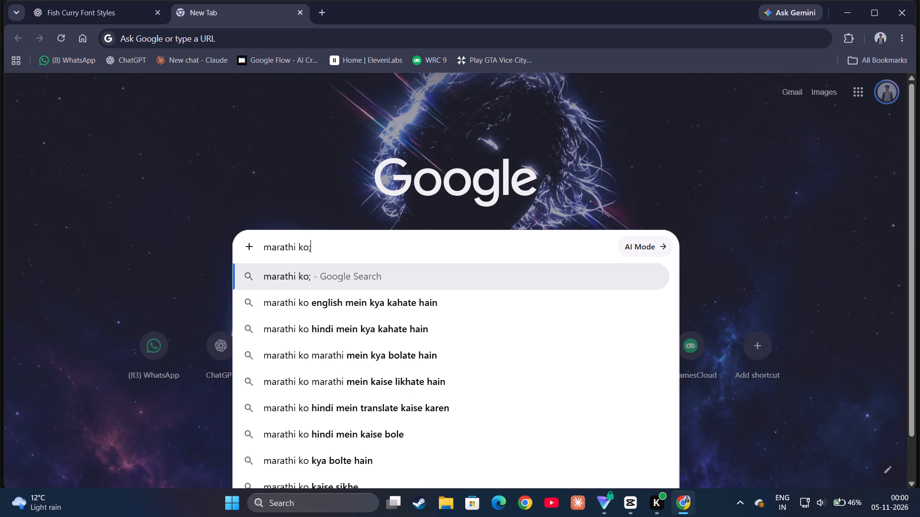
pyautogui.press('BackSpace')
pyautogui.write('li song')
pyautogui.press('Return')
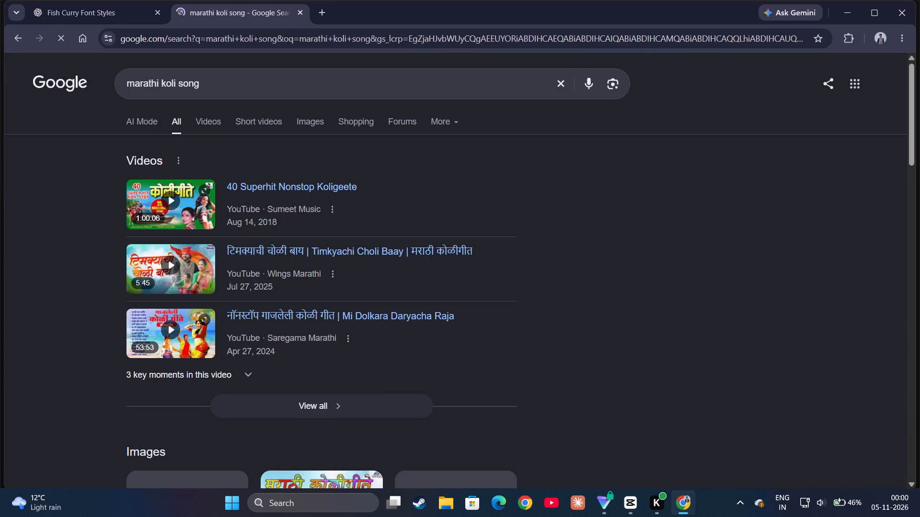
# Look through JioSaavn's Marathi Koligeet playlist from the search results, then return to the results.
pyautogui.scroll(-5, 267, 273)
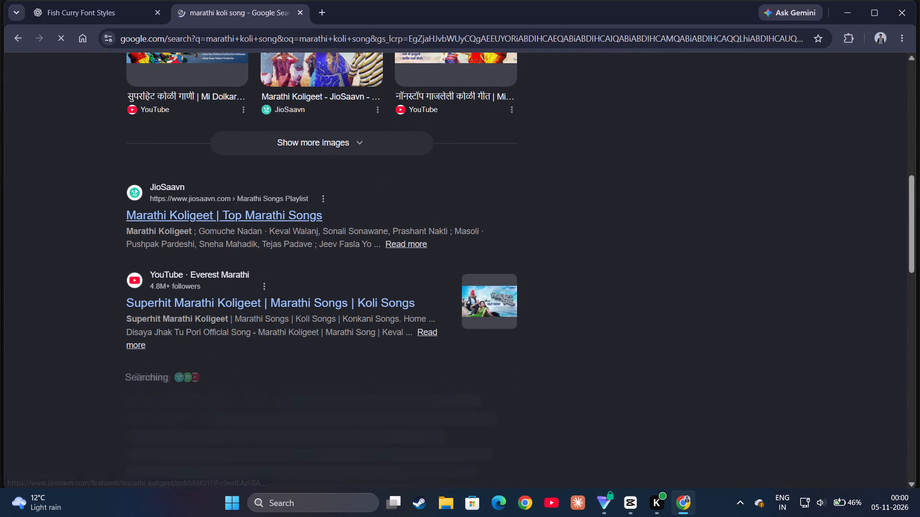
pyautogui.click(251, 211)
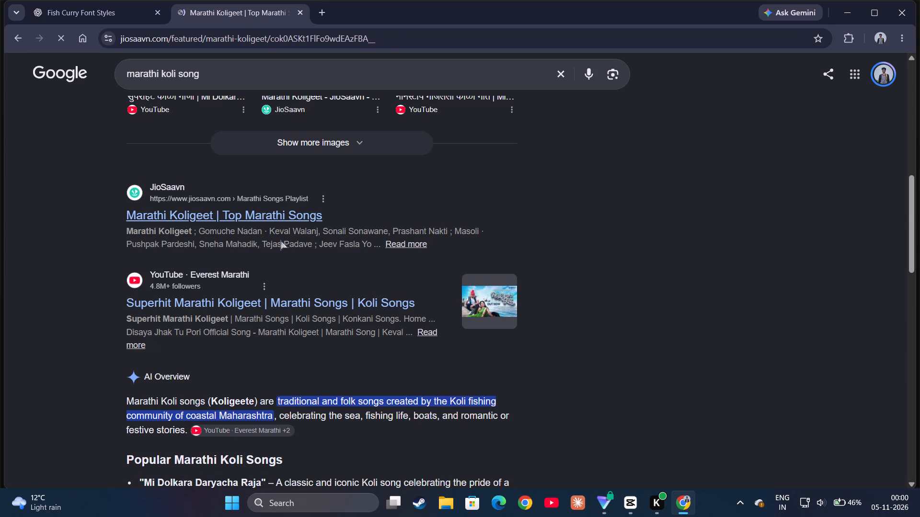
pyautogui.scroll(-3, 273, 234)
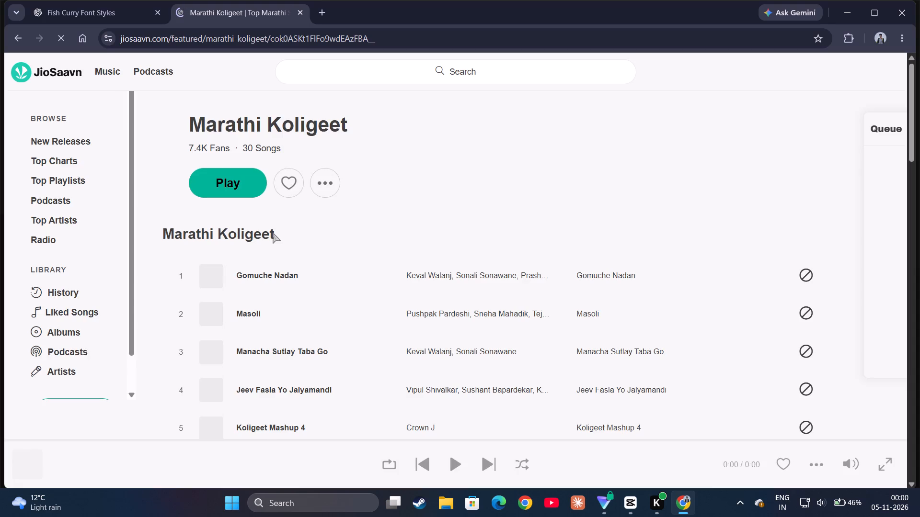
pyautogui.scroll(-3, 361, 271)
pyautogui.scroll(2, 361, 271)
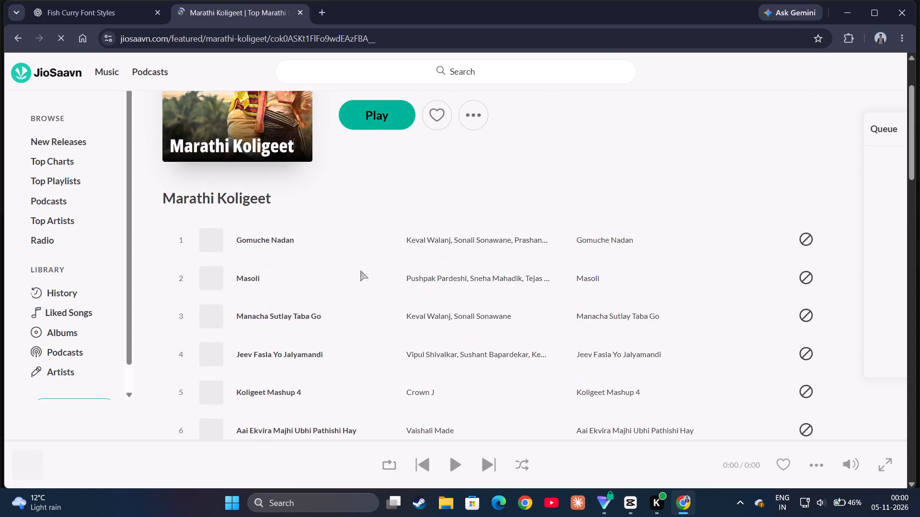
pyautogui.scroll(1, 361, 271)
pyautogui.scroll(-2, 361, 271)
pyautogui.scroll(2, 361, 271)
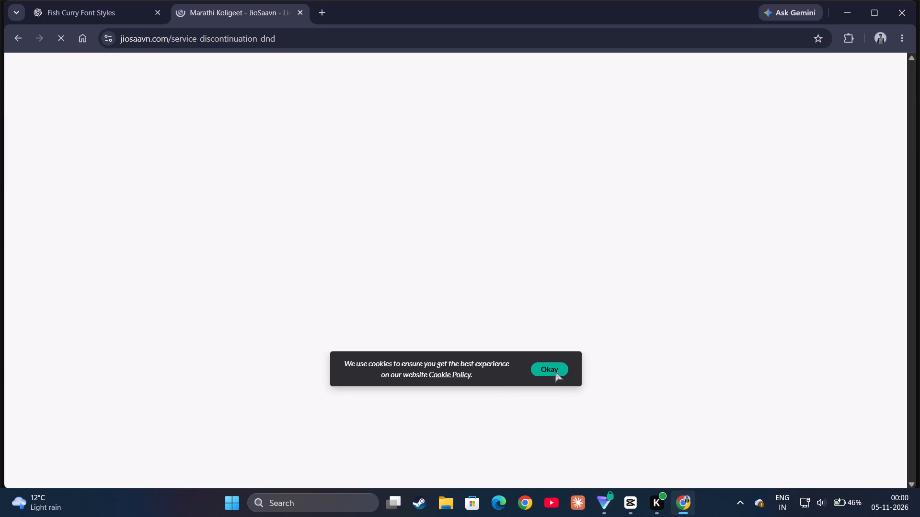
pyautogui.click(556, 372)
pyautogui.click(19, 39)
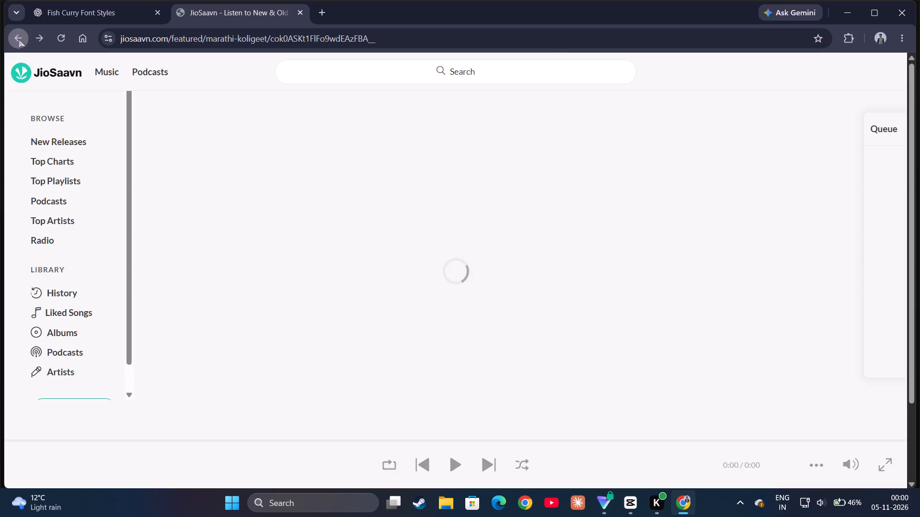
pyautogui.click(23, 34)
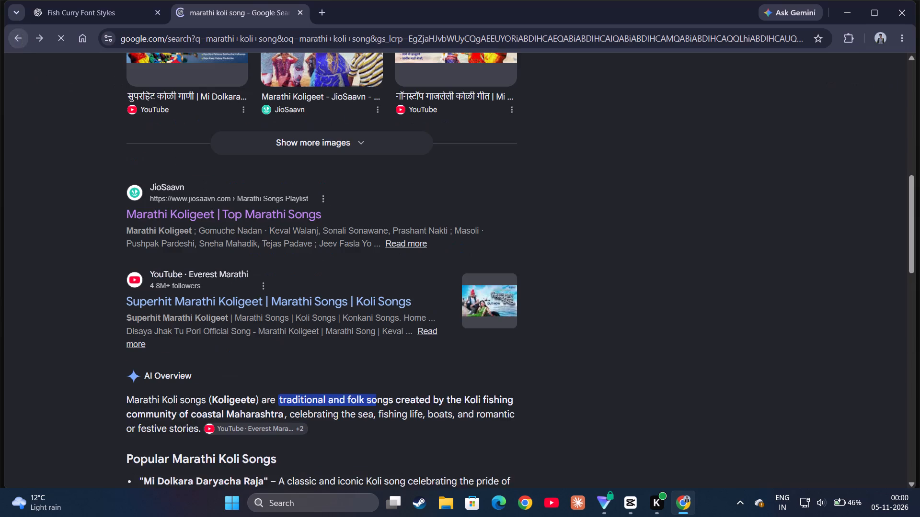
# Open the SoundCloud "Marathi /koli songs" playlist from the search results.
pyautogui.scroll(-6, 228, 293)
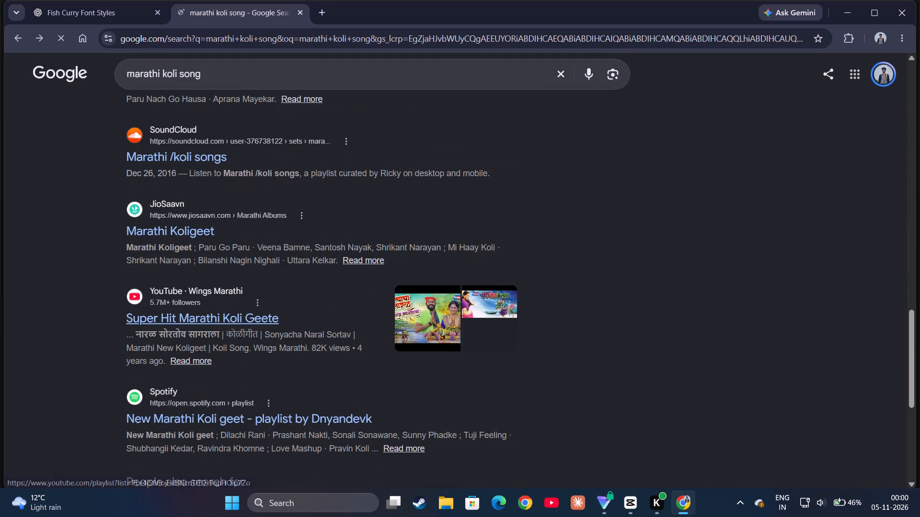
pyautogui.click(198, 164)
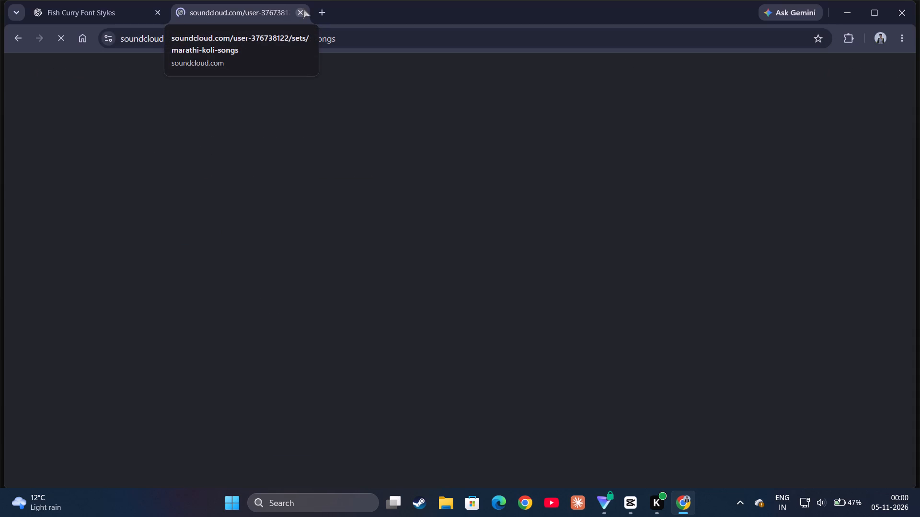
pyautogui.click(315, 9)
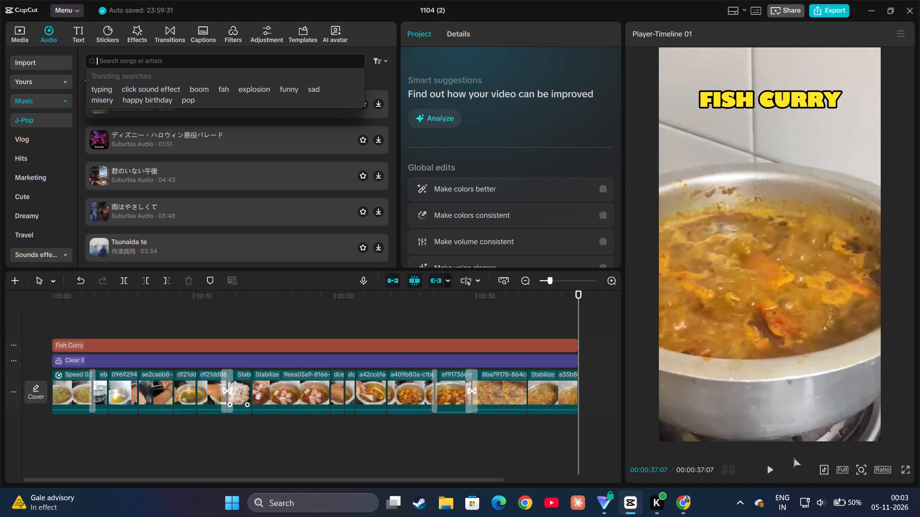
pyautogui.scroll(-4, 786, 454)
pyautogui.scroll(-2, 301, 411)
pyautogui.scroll(6, 187, 360)
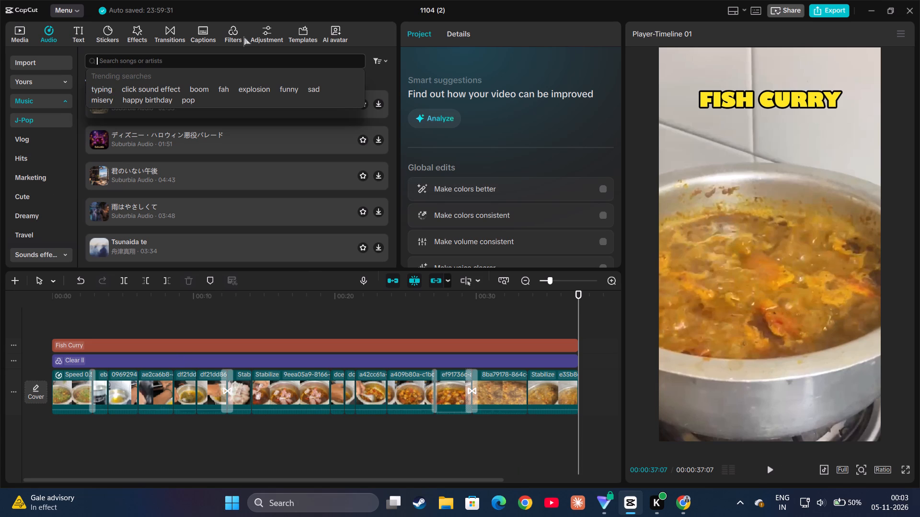
pyautogui.click(237, 37)
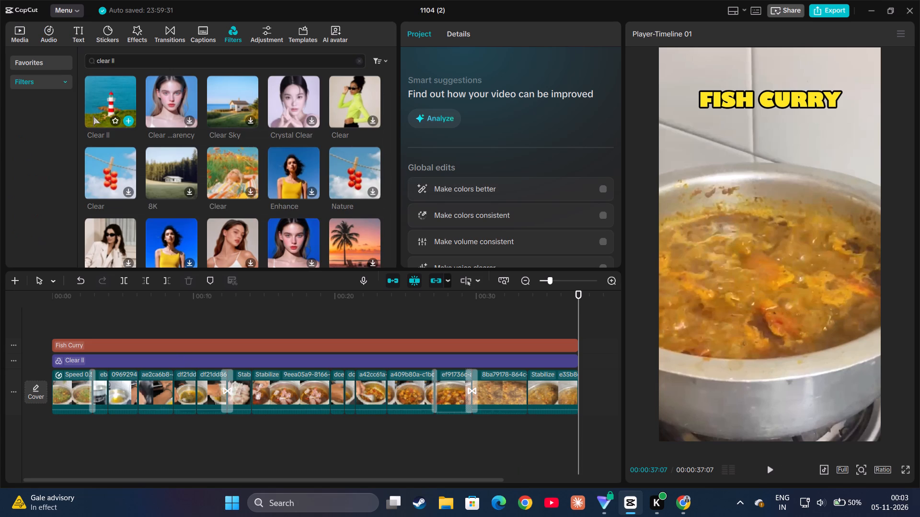
pyautogui.scroll(-2, 251, 202)
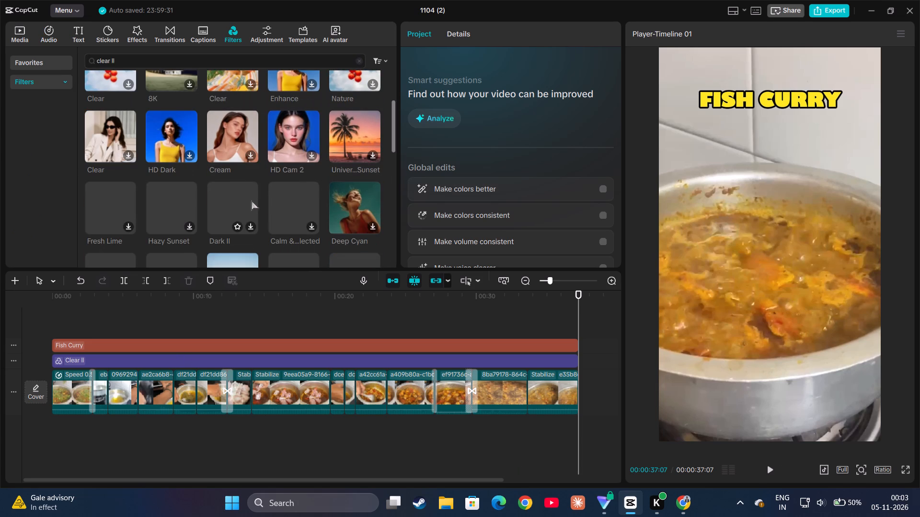
pyautogui.click(230, 135)
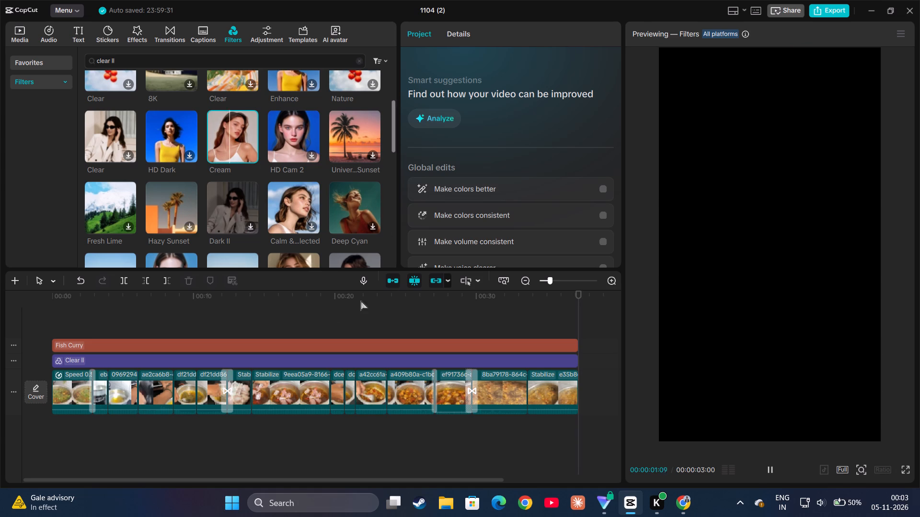
pyautogui.click(280, 321)
pyautogui.click(230, 139)
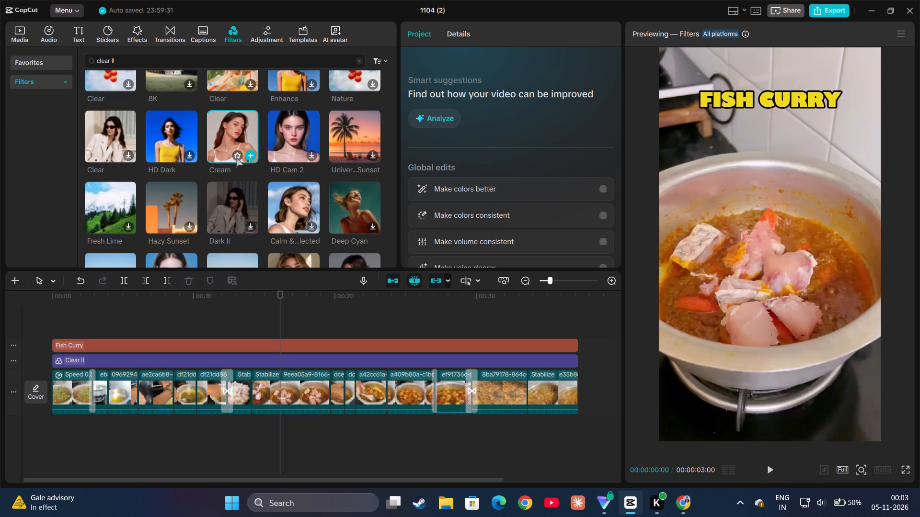
pyautogui.click(274, 315)
pyautogui.click(250, 318)
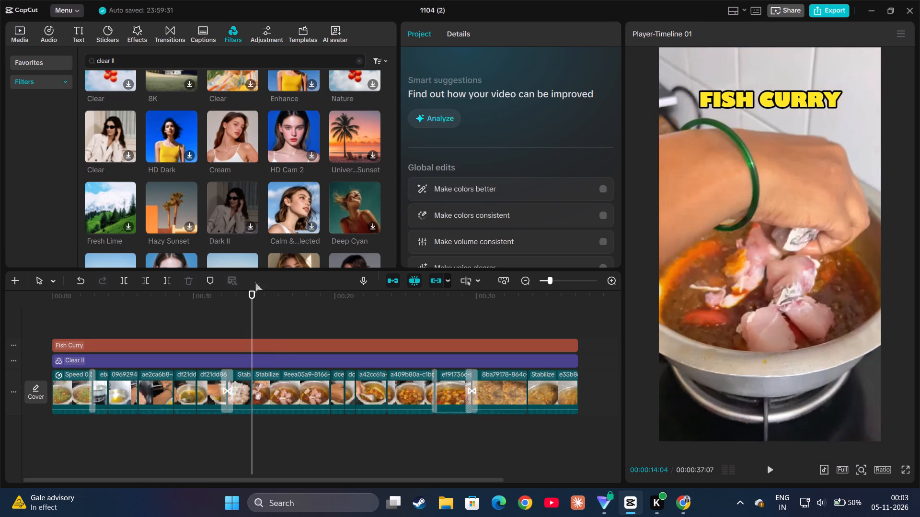
# Add the Cream filter on a new track above the Fish Curry title, starting at the beginning of the timeline.
pyautogui.click(217, 133)
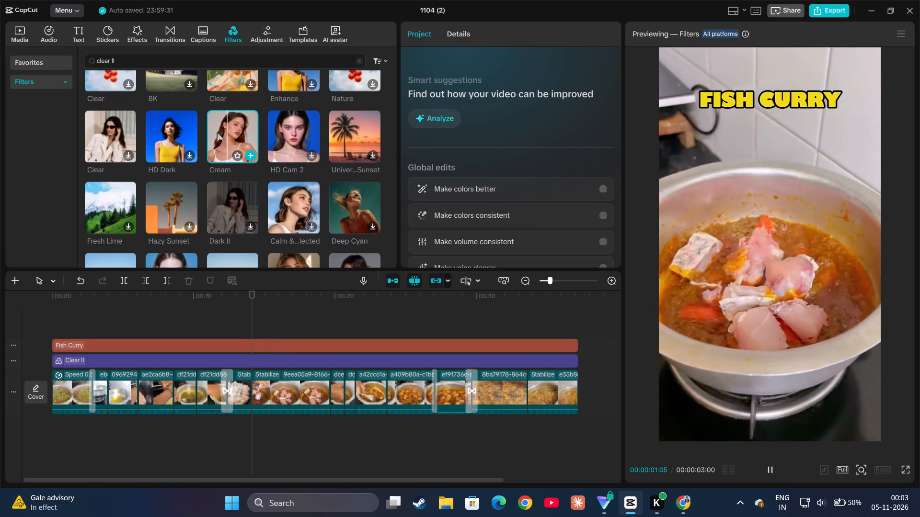
pyautogui.moveTo(217, 133); pyautogui.dragTo(213, 335)
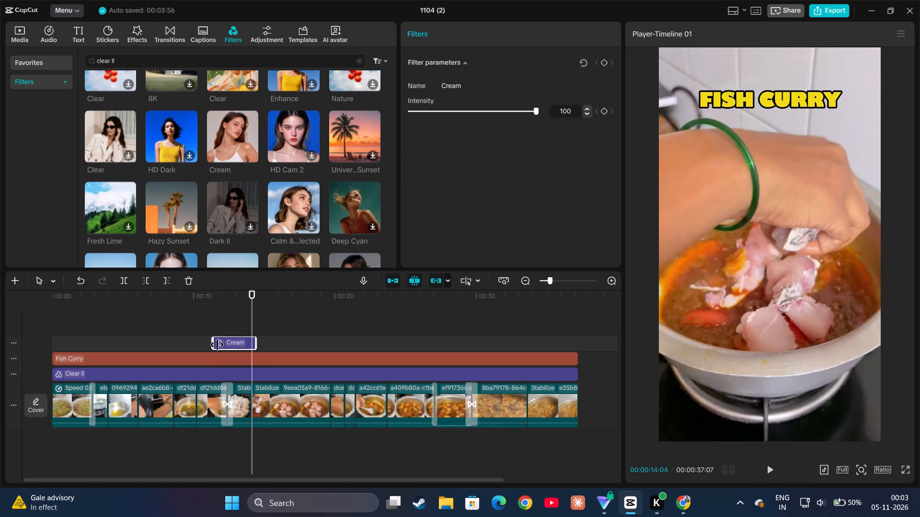
pyautogui.moveTo(217, 345); pyautogui.dragTo(46, 352)
pyautogui.click(52, 321)
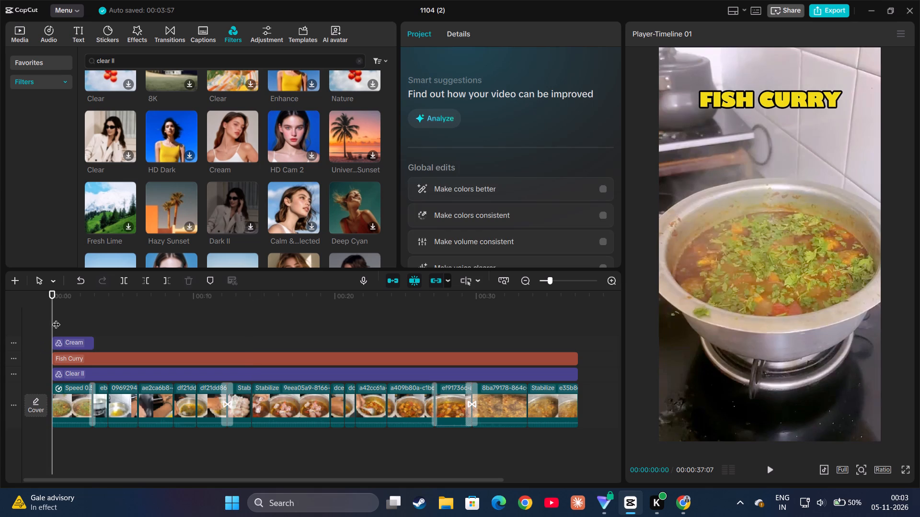
# Extend the Cream filter to the end of the video and play back the opening seconds.
pyautogui.click(68, 314)
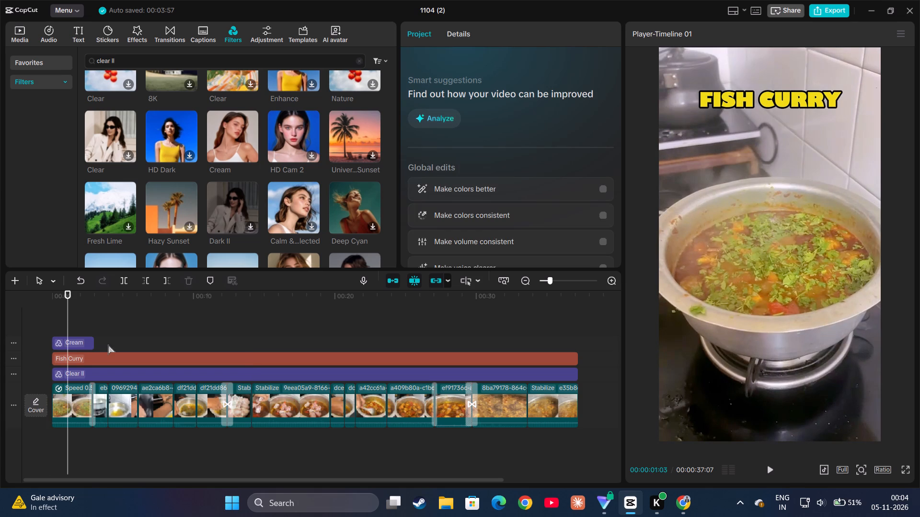
pyautogui.click(92, 343)
pyautogui.moveTo(92, 343); pyautogui.dragTo(551, 362)
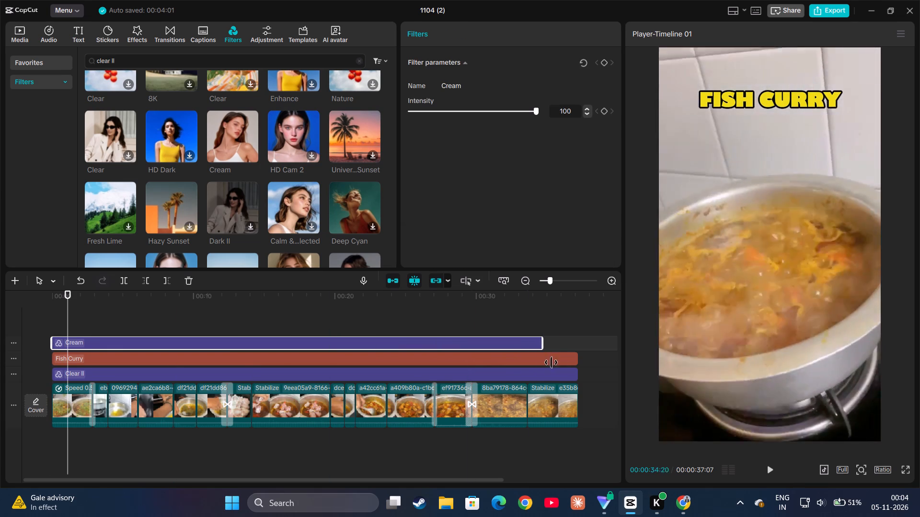
pyautogui.moveTo(551, 362); pyautogui.dragTo(577, 362)
pyautogui.press('space')
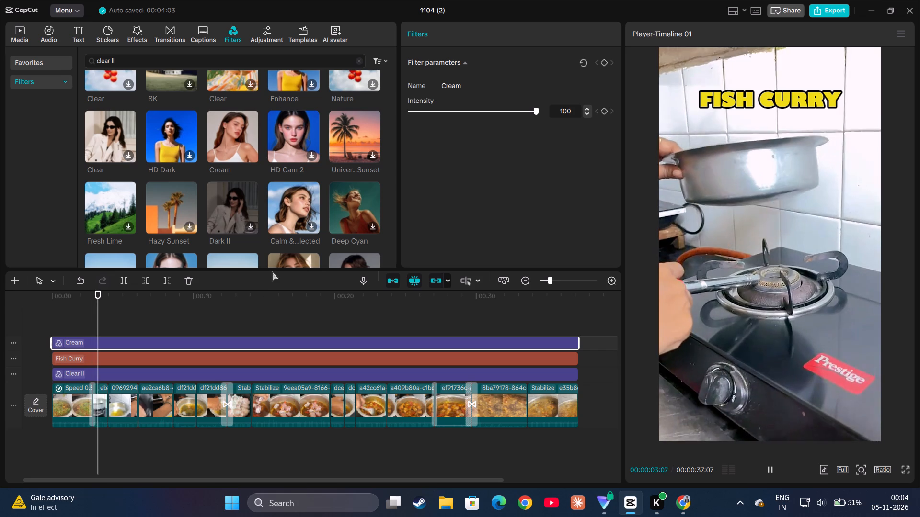
pyautogui.press('space')
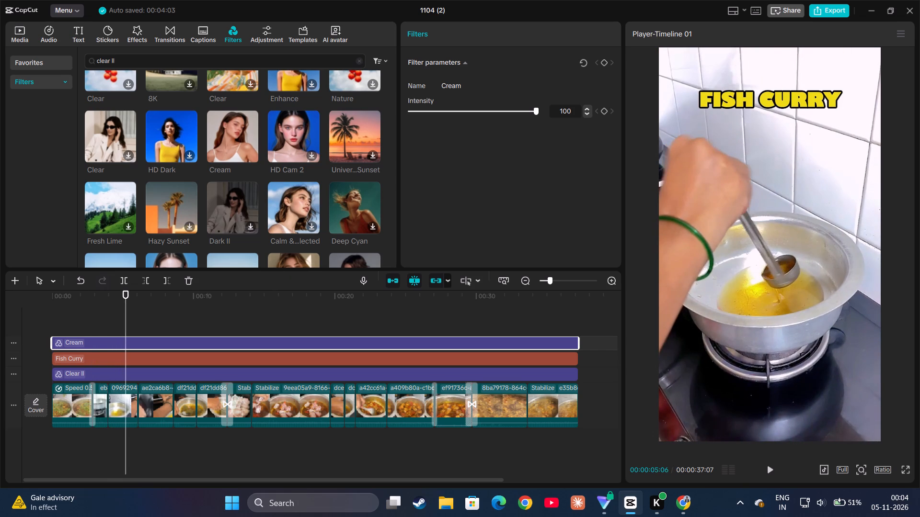
# Search the filters for "freedom" and preview the first two Freedom filters on the fish curry video.
pyautogui.click(141, 64)
pyautogui.moveTo(117, 59); pyautogui.dragTo(26, 58)
pyautogui.press('BackSpace')
pyautogui.write('free')
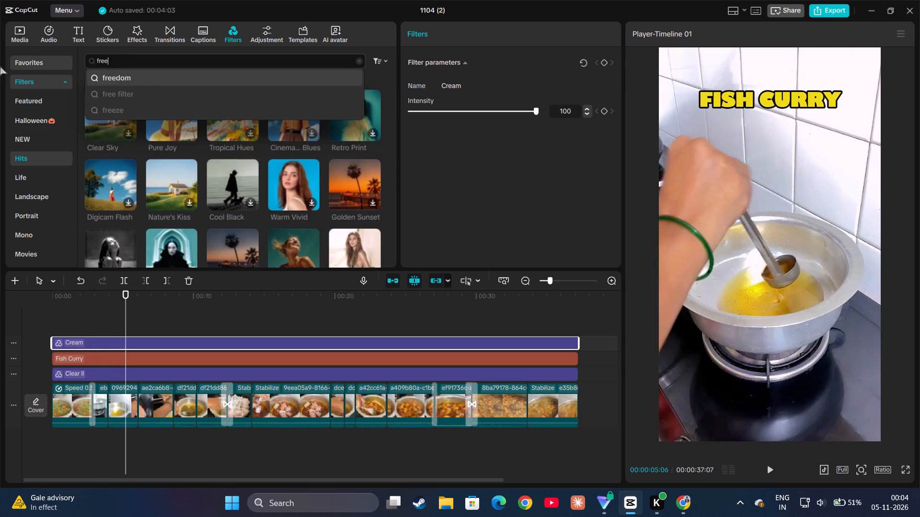
pyautogui.click(147, 80)
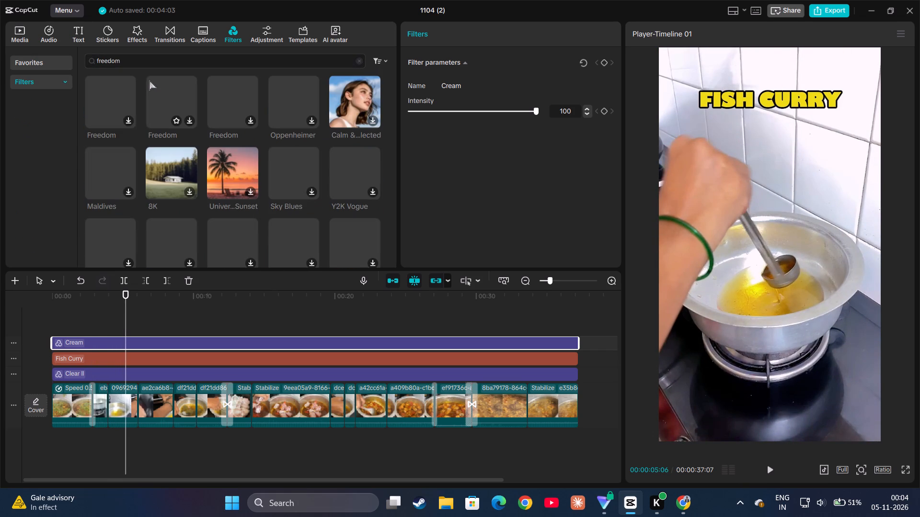
pyautogui.click(126, 95)
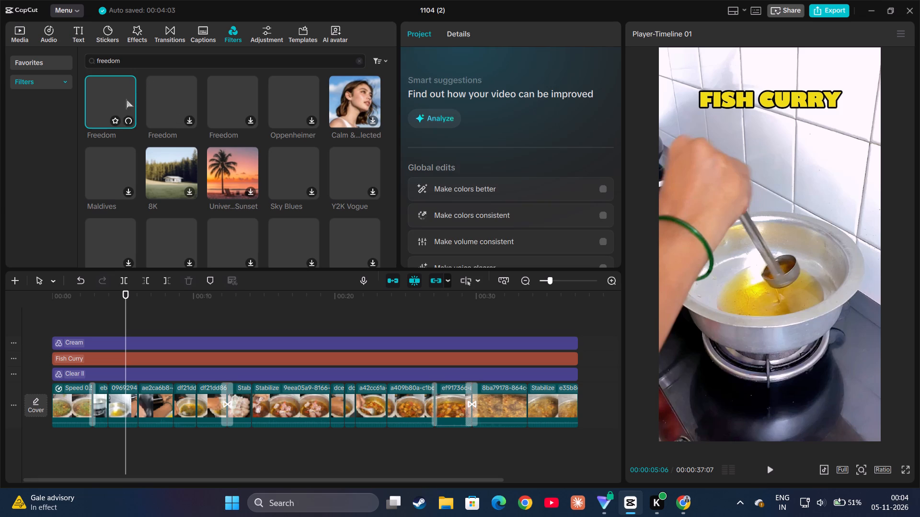
pyautogui.click(161, 101)
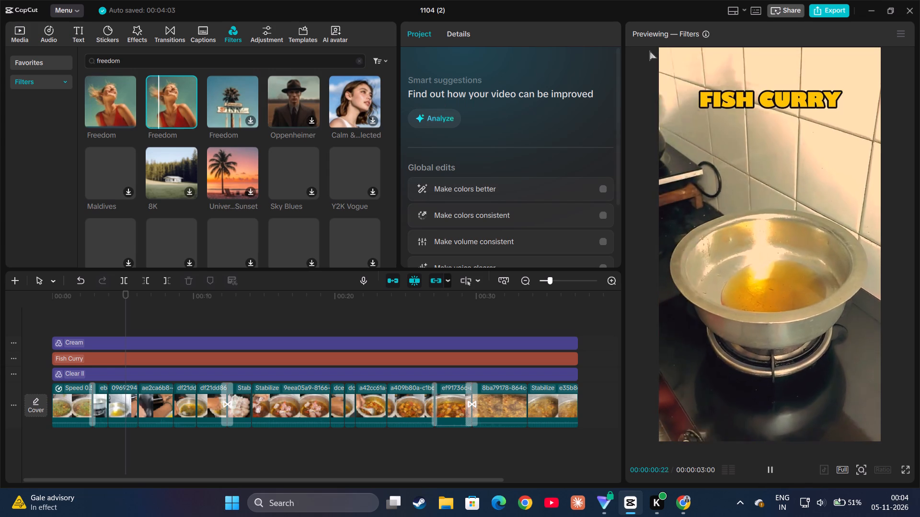
pyautogui.click(175, 96)
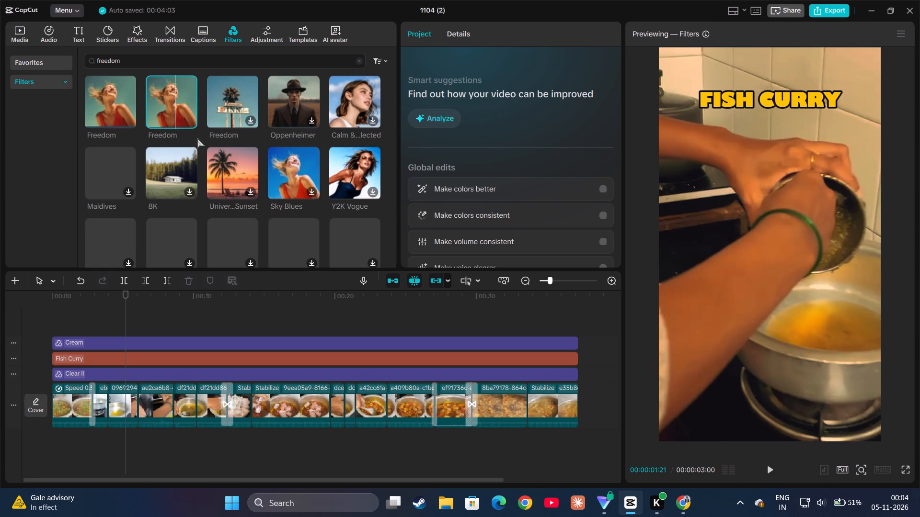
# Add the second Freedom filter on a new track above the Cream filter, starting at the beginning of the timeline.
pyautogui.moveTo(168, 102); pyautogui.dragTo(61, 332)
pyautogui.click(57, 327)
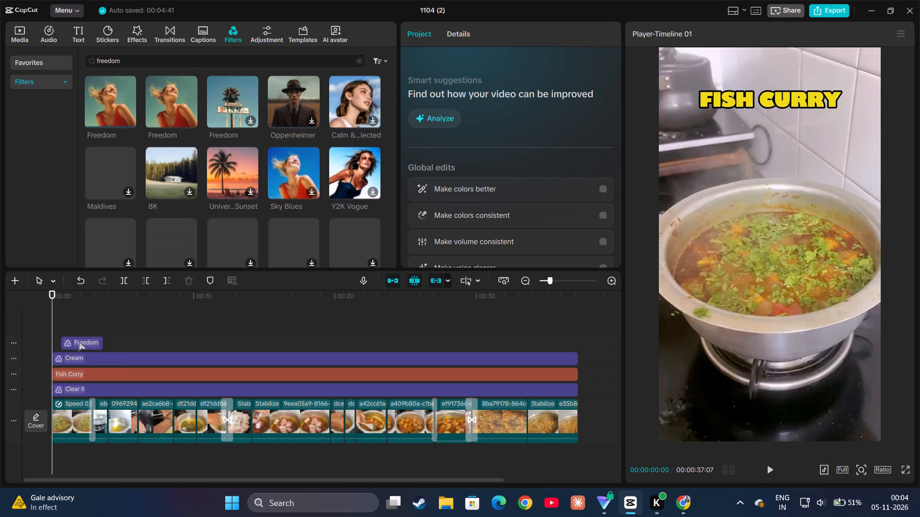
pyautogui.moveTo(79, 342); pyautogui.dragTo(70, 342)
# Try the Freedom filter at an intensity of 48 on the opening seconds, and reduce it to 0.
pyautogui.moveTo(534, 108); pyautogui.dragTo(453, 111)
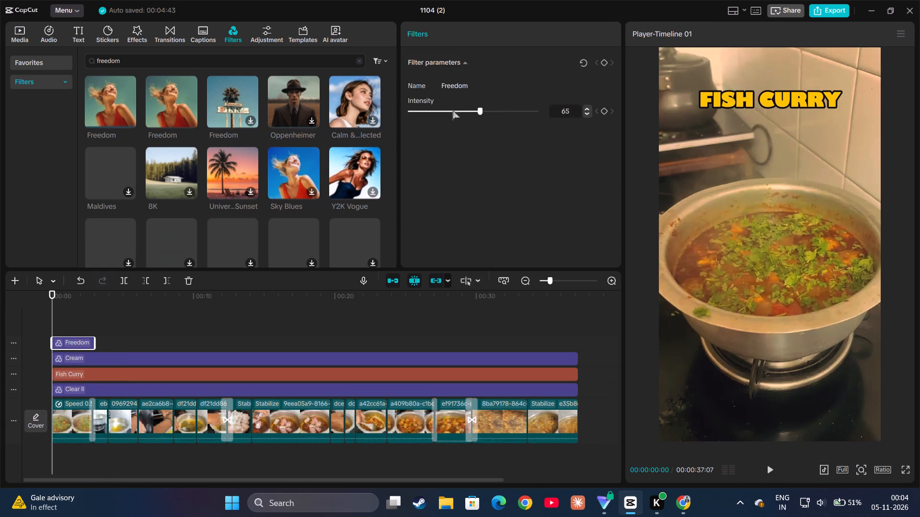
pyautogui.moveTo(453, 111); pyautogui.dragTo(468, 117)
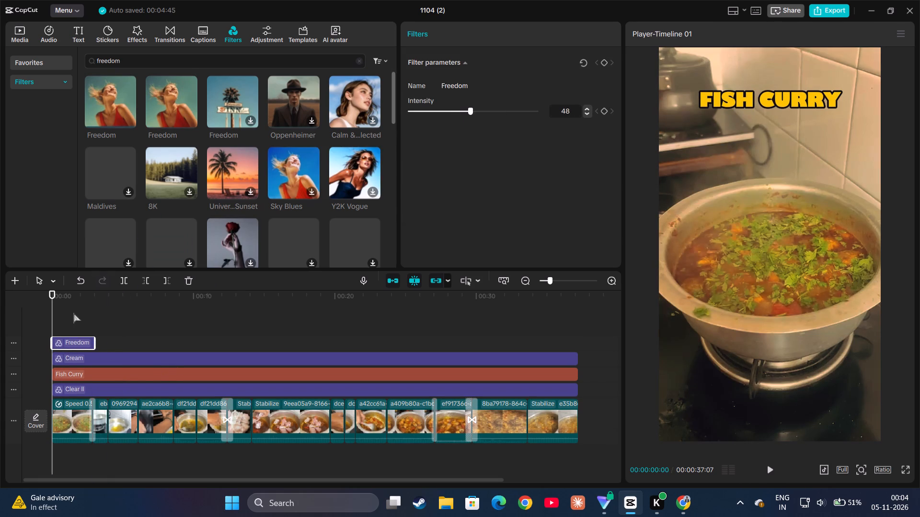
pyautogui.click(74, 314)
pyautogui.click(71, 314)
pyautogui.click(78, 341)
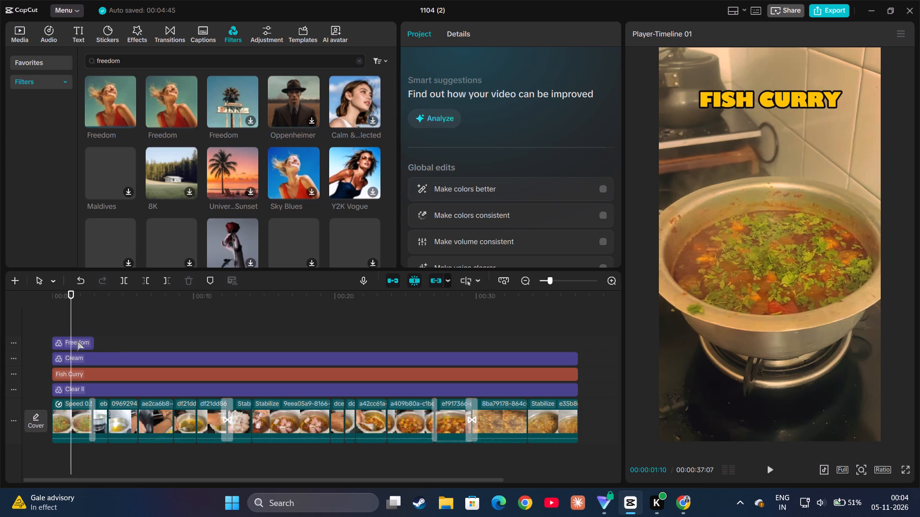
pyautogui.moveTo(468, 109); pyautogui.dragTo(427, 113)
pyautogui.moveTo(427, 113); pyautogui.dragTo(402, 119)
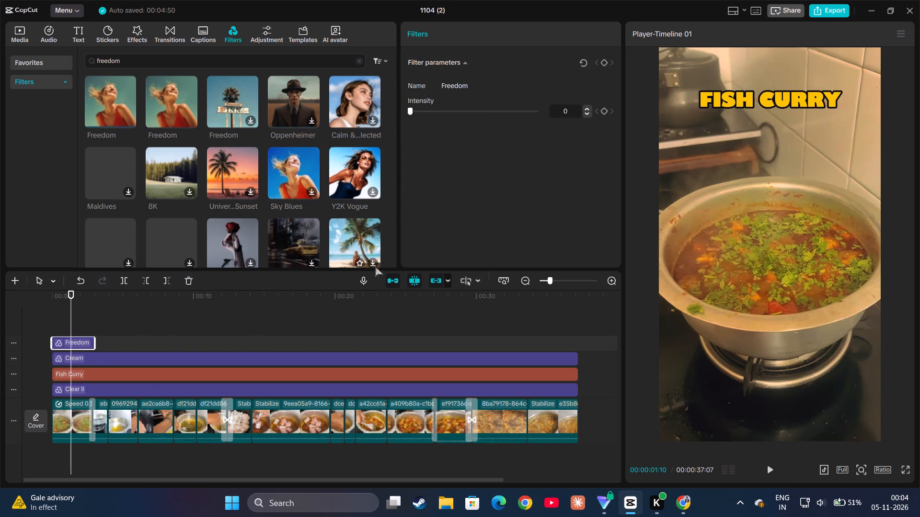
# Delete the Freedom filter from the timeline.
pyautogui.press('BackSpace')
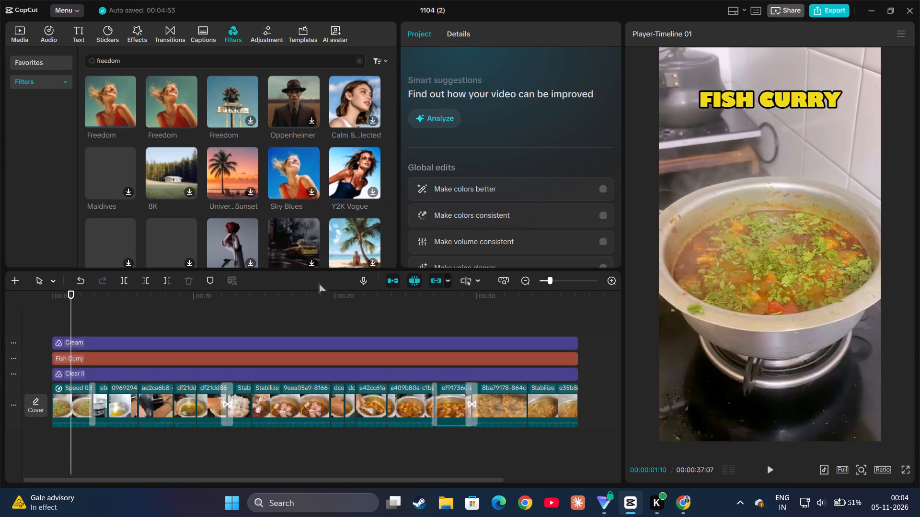
# Open the export settings and name the exported video "fish curry edit".
pyautogui.click(826, 13)
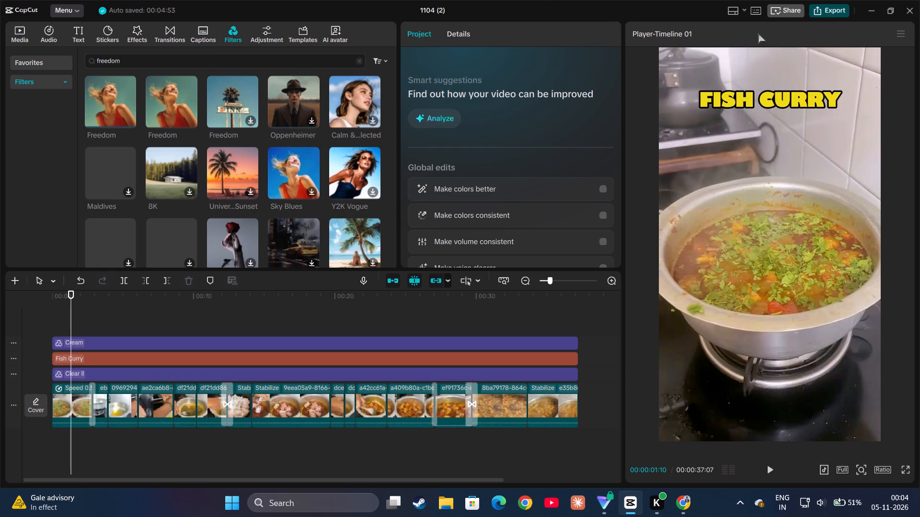
pyautogui.moveTo(567, 107); pyautogui.dragTo(500, 107)
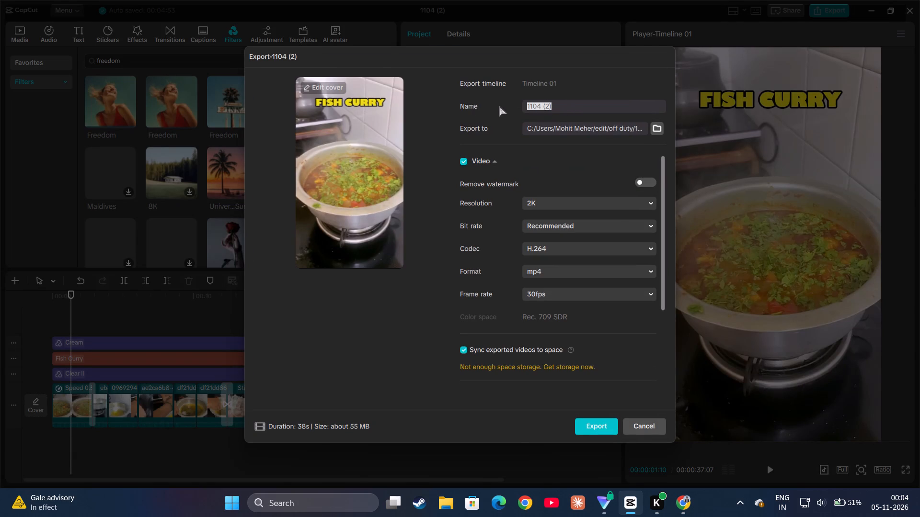
pyautogui.press('BackSpace')
pyautogui.write('fish cu')
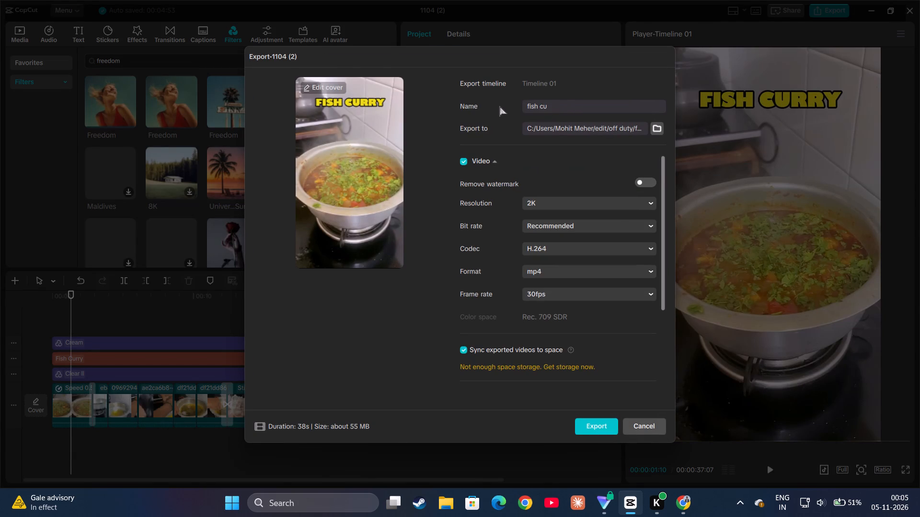
pyautogui.press('u')
pyautogui.press('BackSpace')
pyautogui.write('rry edit')
# Set the export destination to the "edit" folder, one level above "off duty".
pyautogui.click(657, 132)
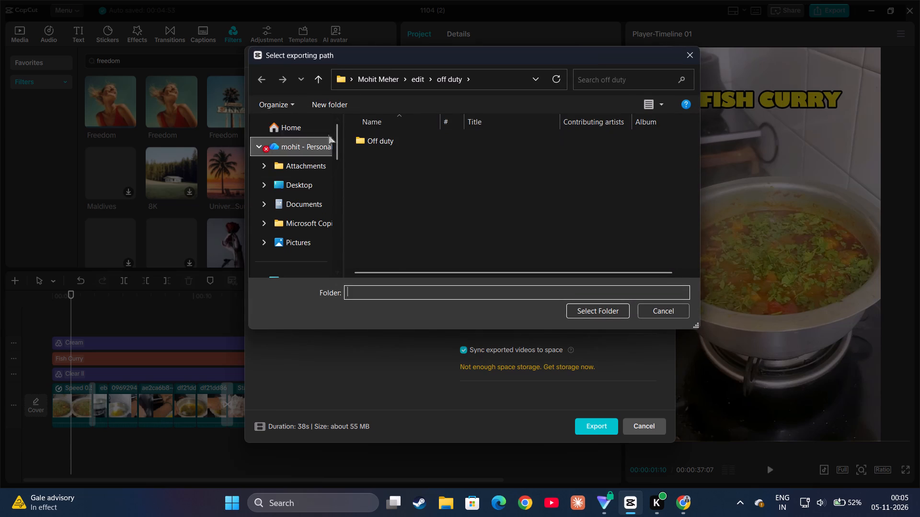
pyautogui.click(416, 80)
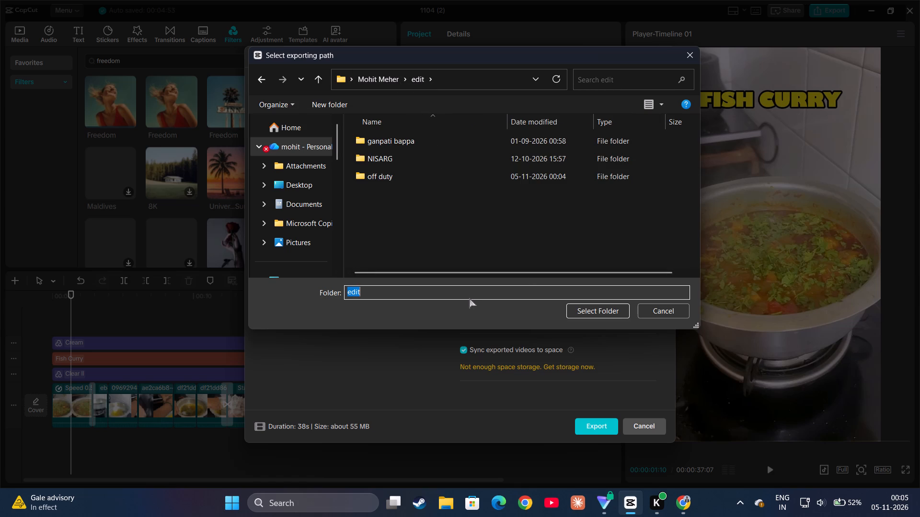
pyautogui.click(578, 308)
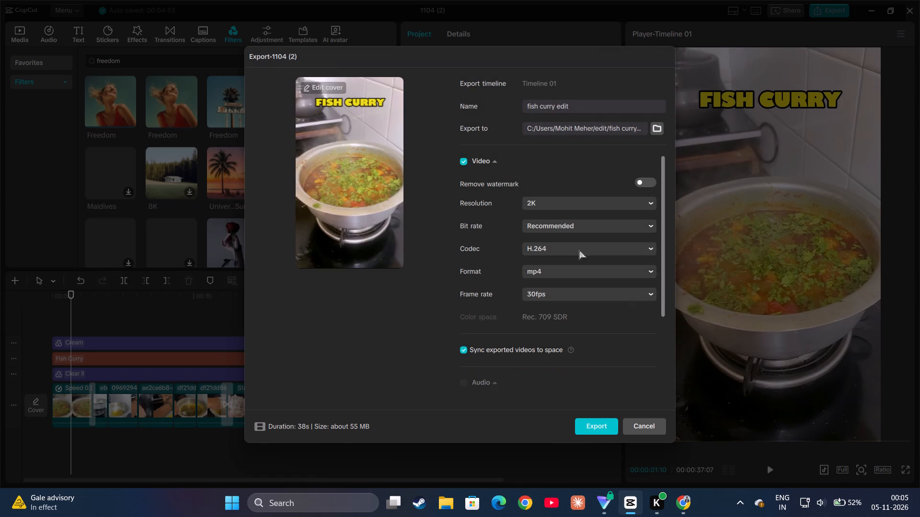
# Set the export resolution to 4K and keep the frame rate at 30fps.
pyautogui.click(586, 202)
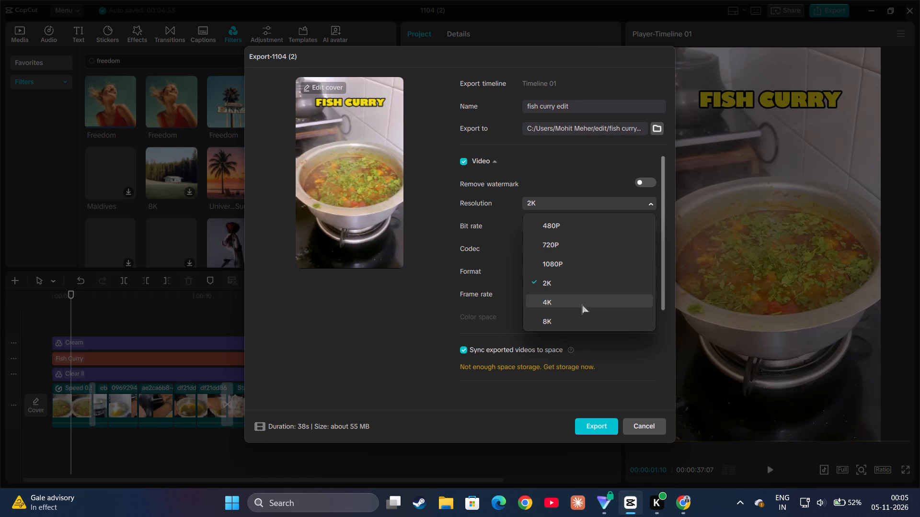
pyautogui.click(582, 305)
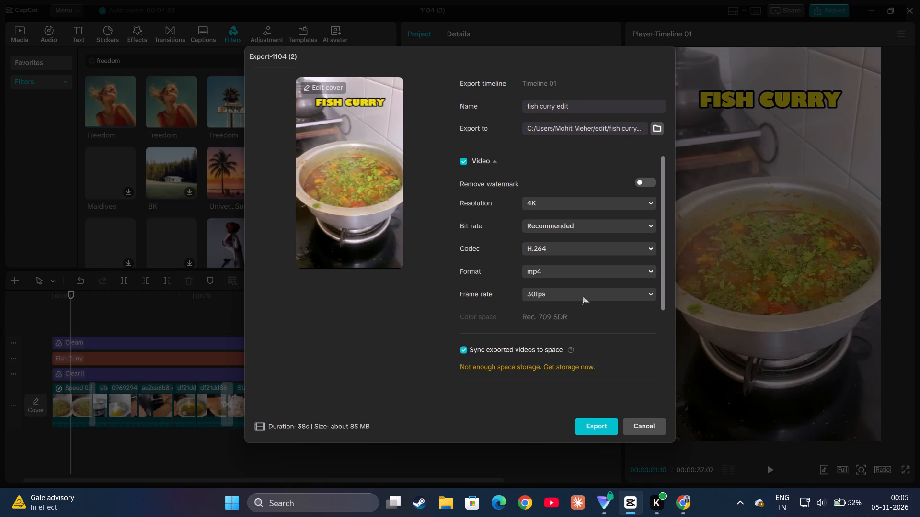
pyautogui.click(616, 293)
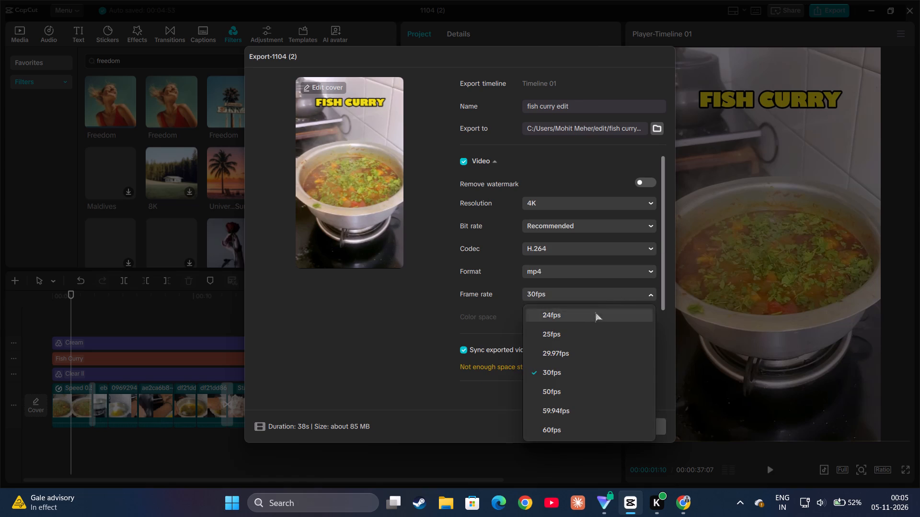
pyautogui.click(574, 373)
# Review the remaining export options, export the fish curry video, and close the export window without sharing it.
pyautogui.scroll(-2, 543, 326)
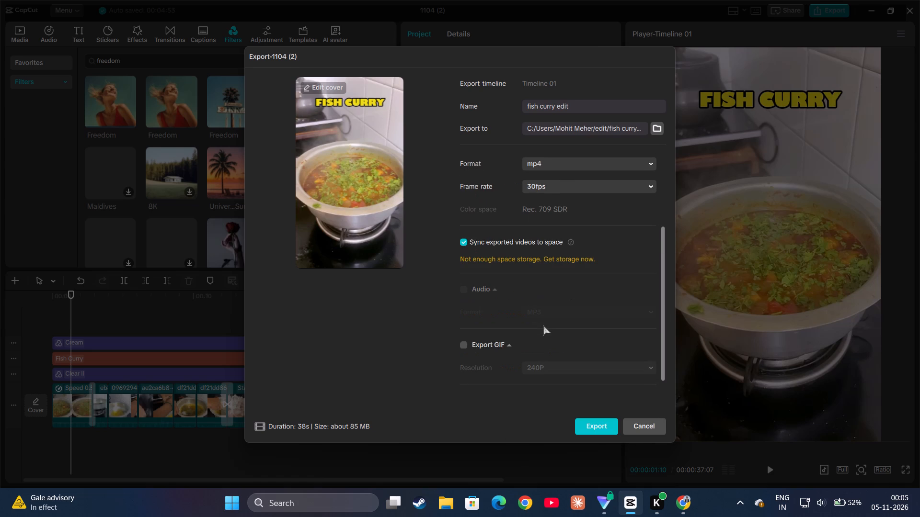
pyautogui.scroll(-6, 543, 326)
pyautogui.scroll(4, 543, 326)
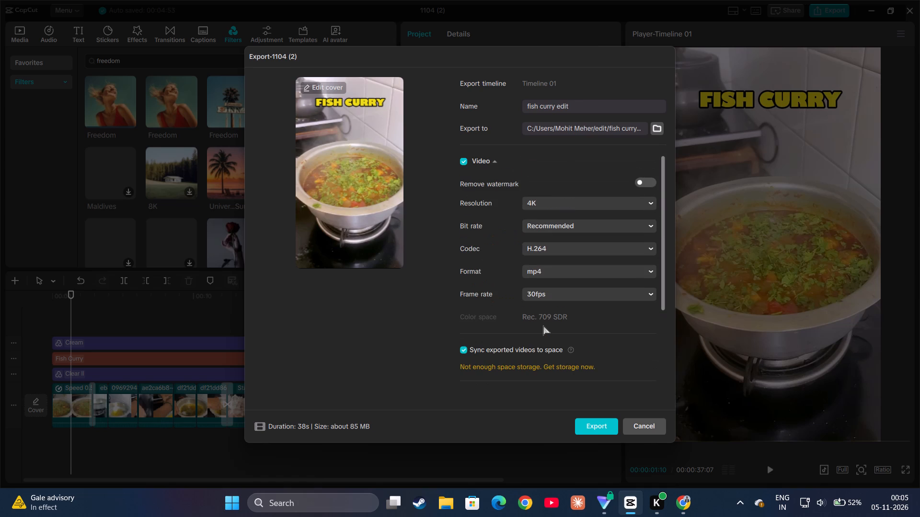
pyautogui.scroll(3, 543, 326)
pyautogui.scroll(-4, 574, 337)
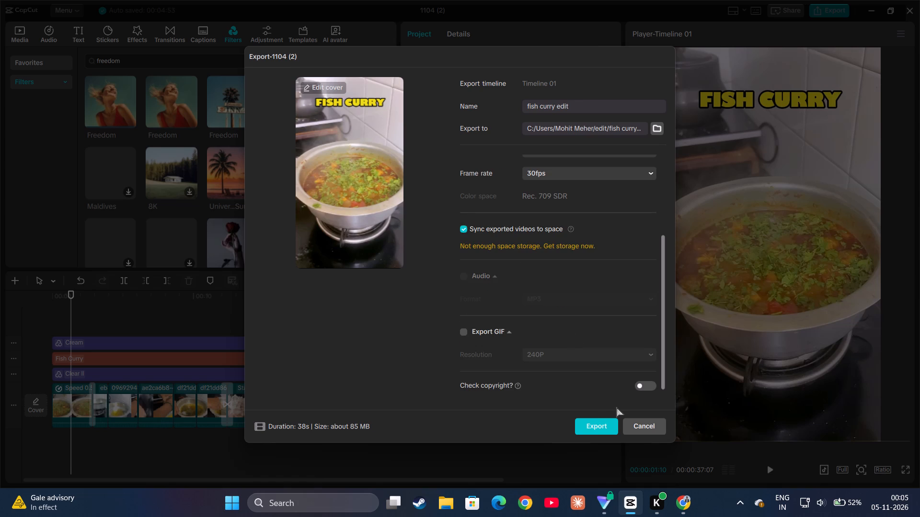
pyautogui.click(599, 422)
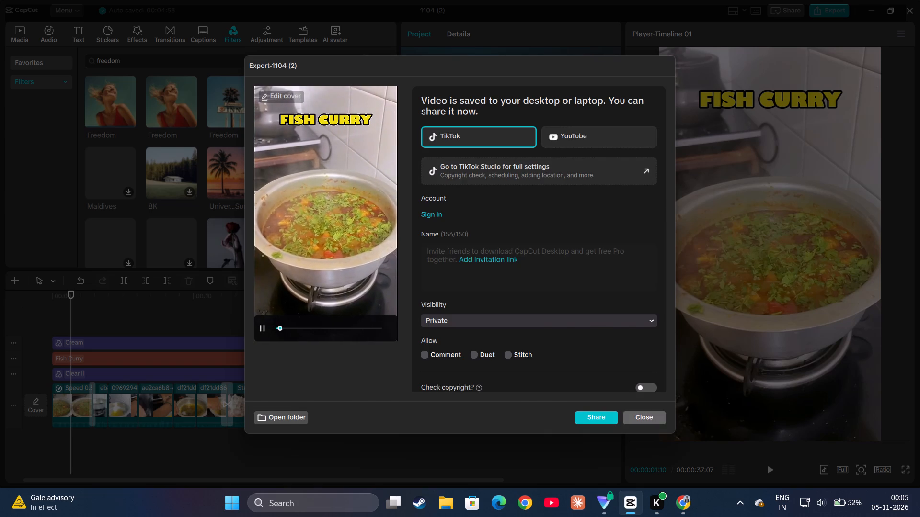
pyautogui.click(633, 417)
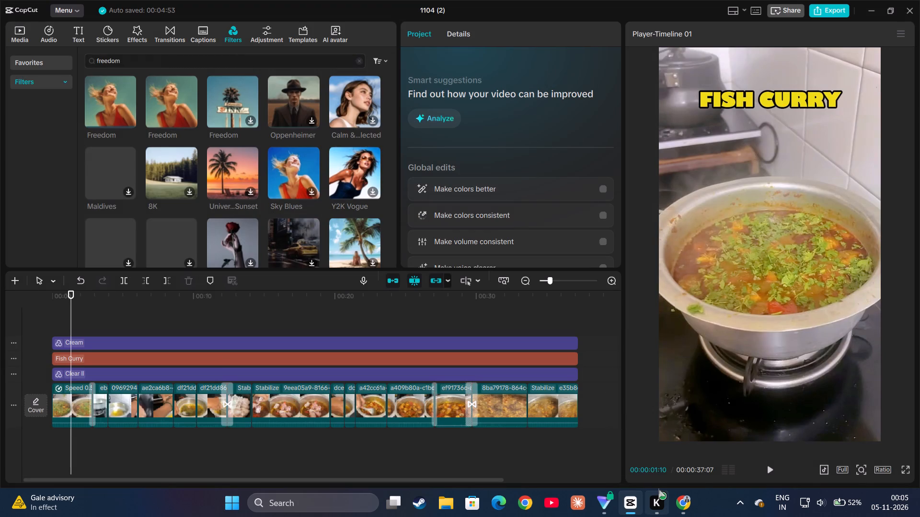